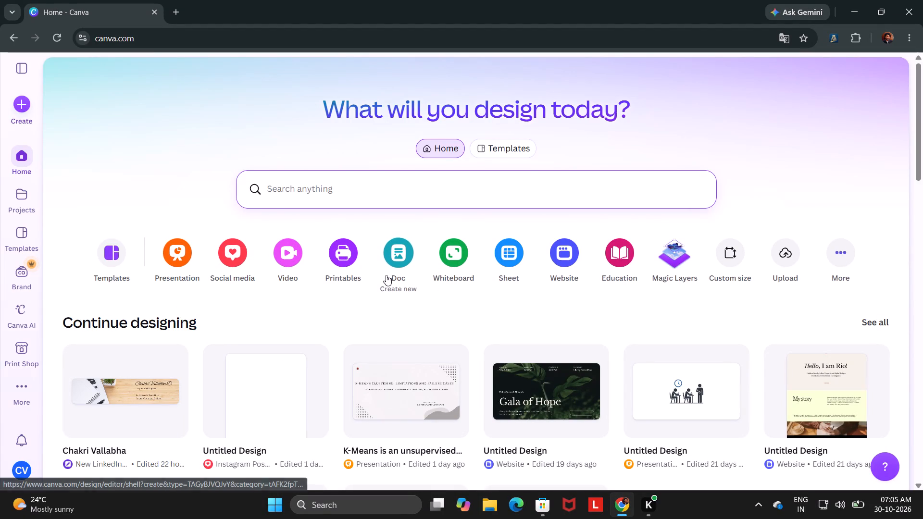
Open a new blank Doc design, look through its suggested document templates, and close it.
left_click(401, 272)
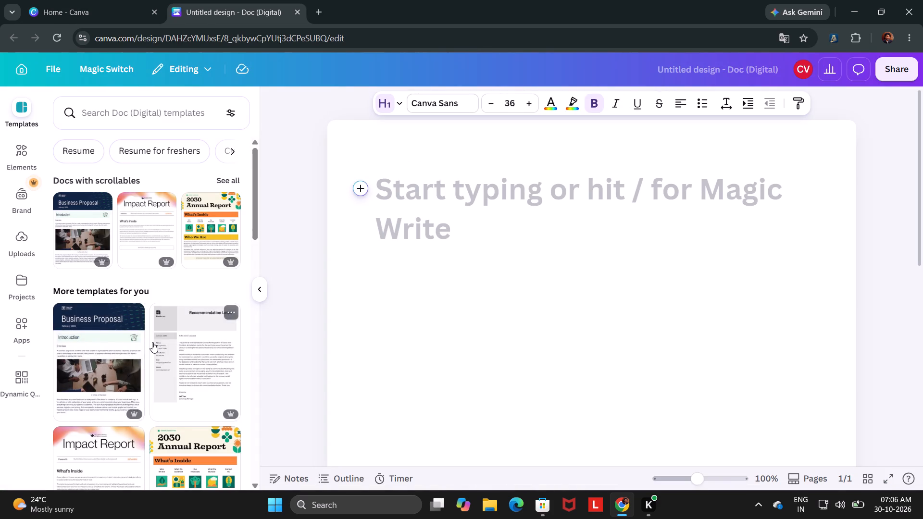
scroll(152, 342, "down", 7)
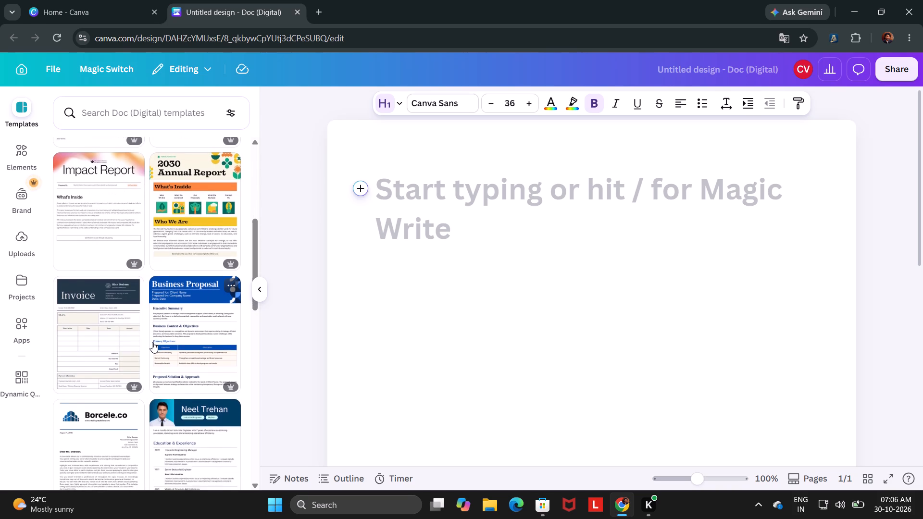
scroll(152, 342, "down", 2)
scroll(152, 342, "up", 7)
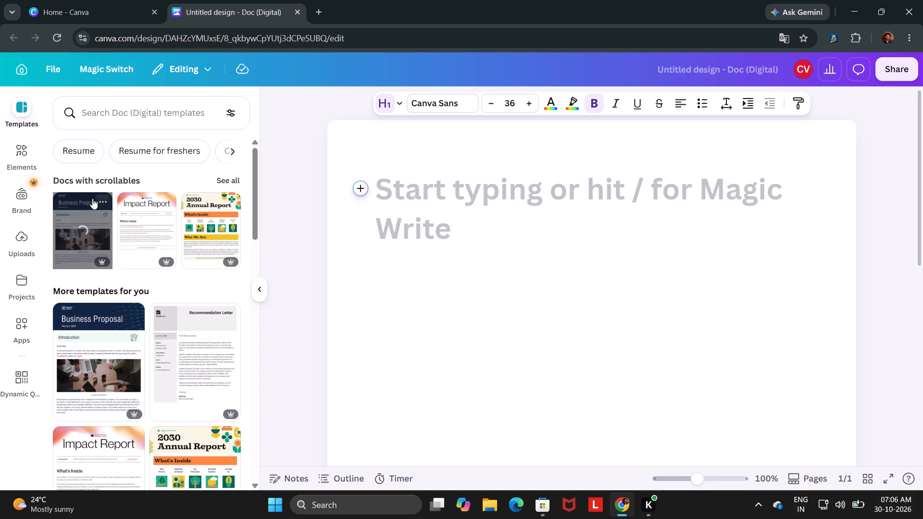
scroll(109, 334, "down", 6)
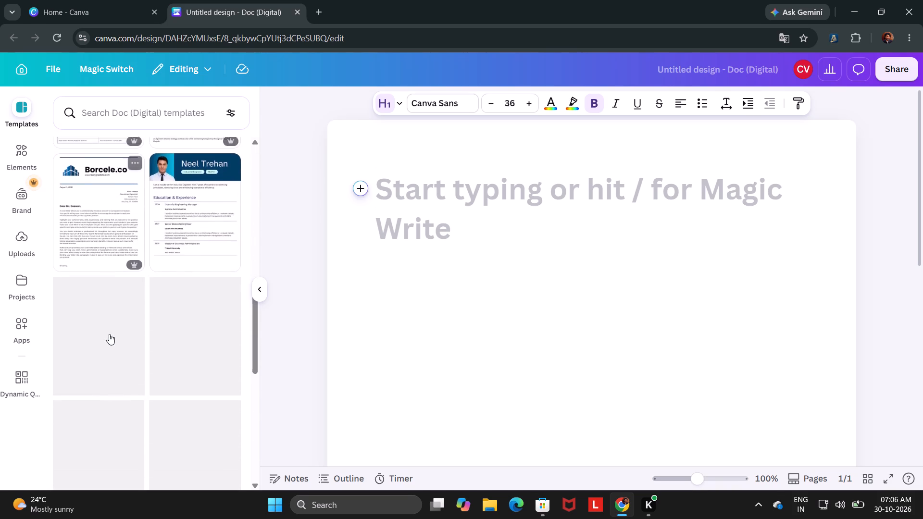
scroll(109, 334, "down", 1)
scroll(109, 334, "up", 8)
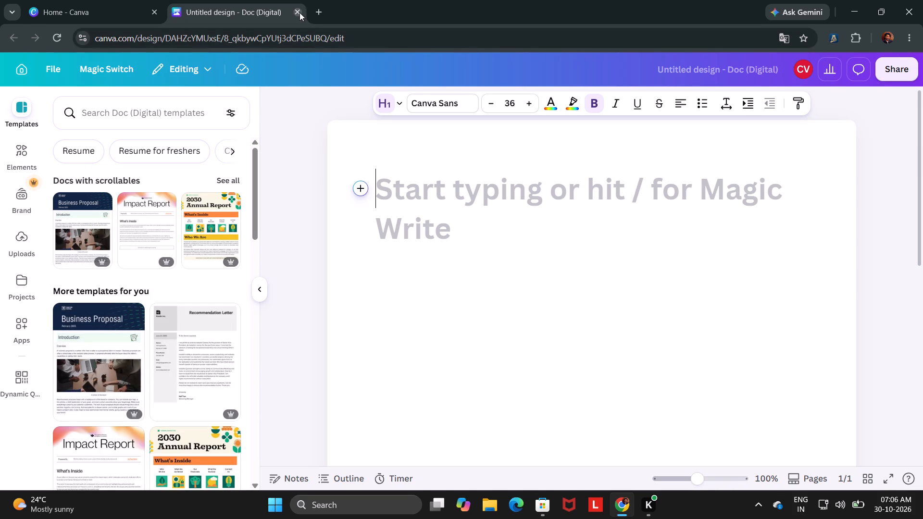
left_click(299, 13)
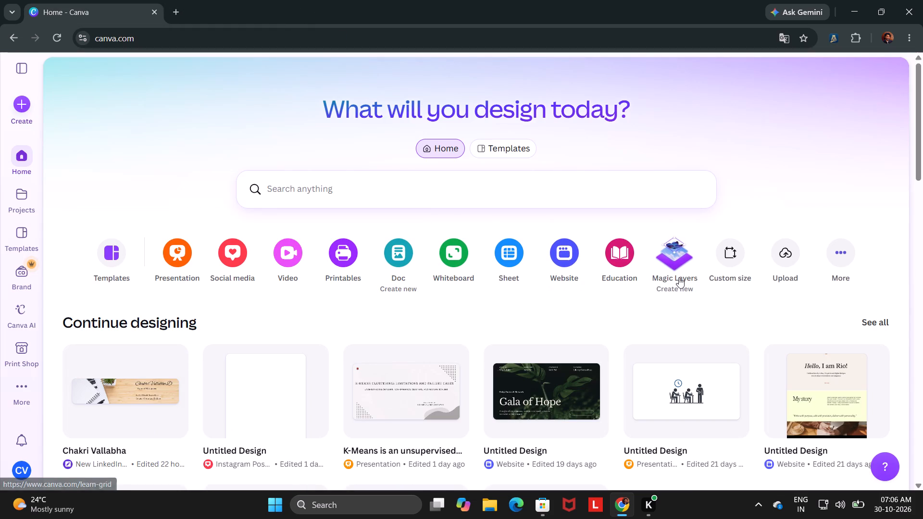
Browse the Education learning resources for suitable templates, and return to the home page.
left_click(612, 269)
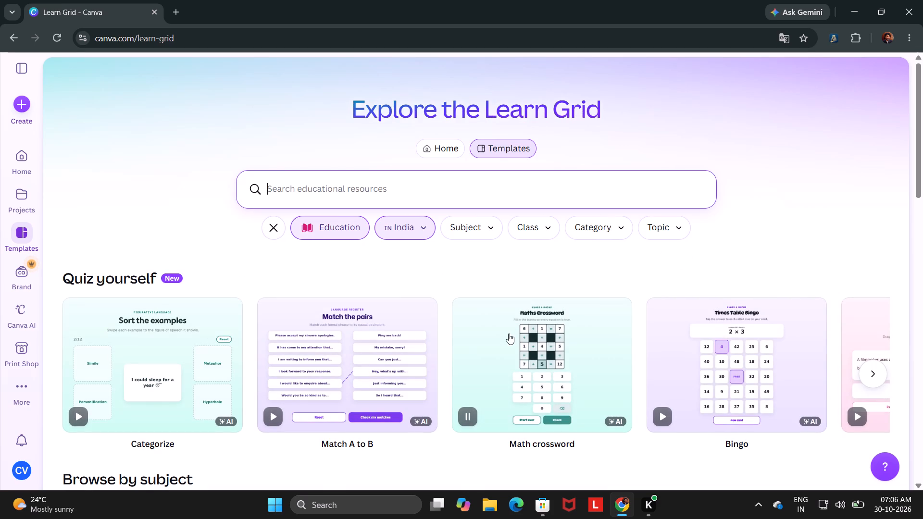
scroll(412, 308, "down", 3)
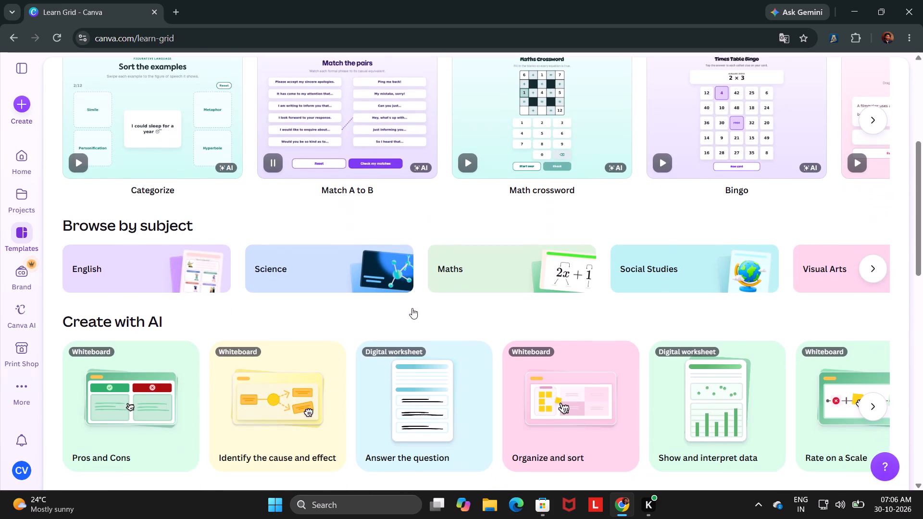
scroll(412, 308, "down", 3)
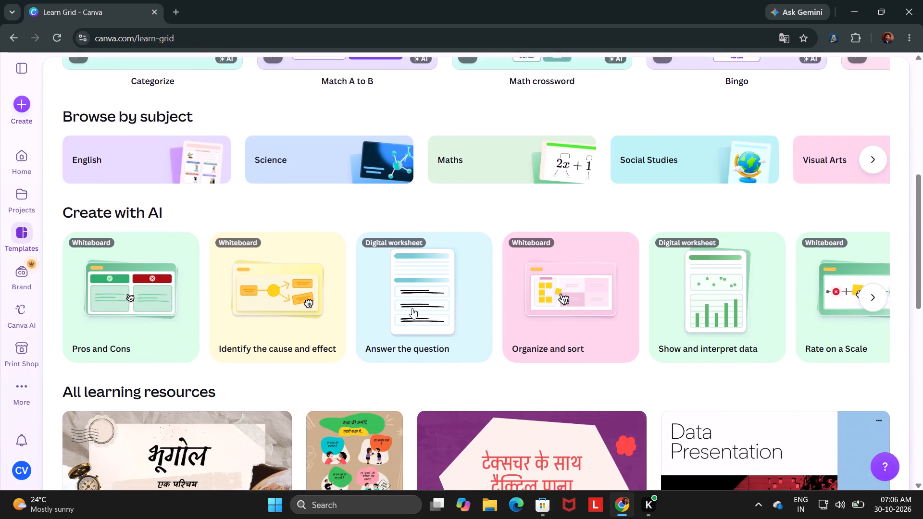
scroll(412, 308, "down", 1)
scroll(478, 343, "down", 1)
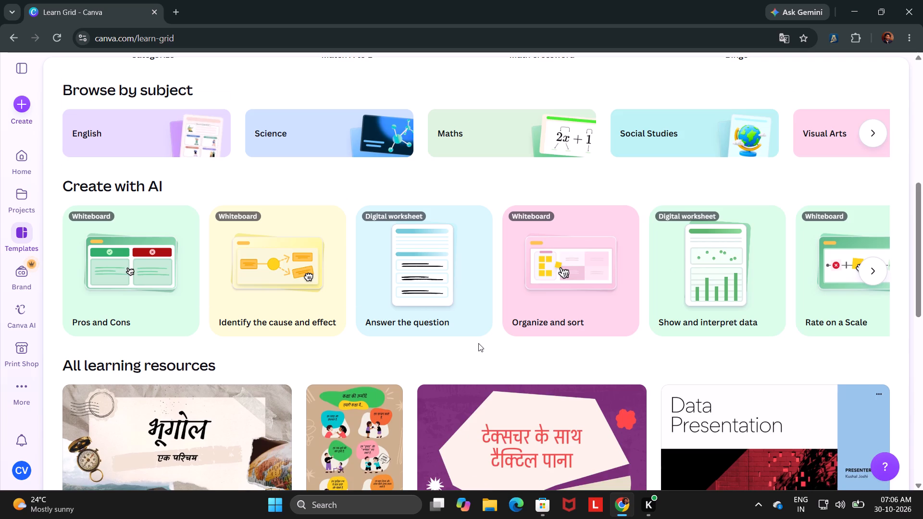
scroll(478, 343, "down", 2)
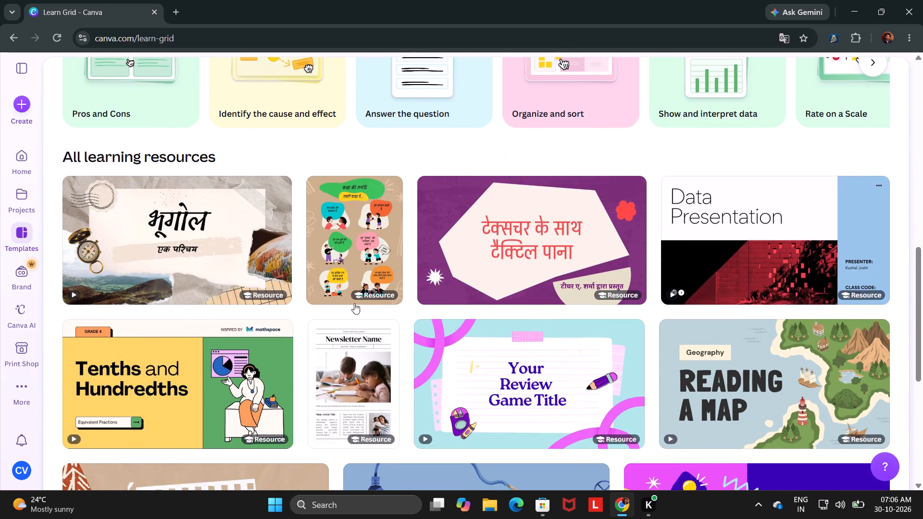
scroll(388, 409, "down", 6)
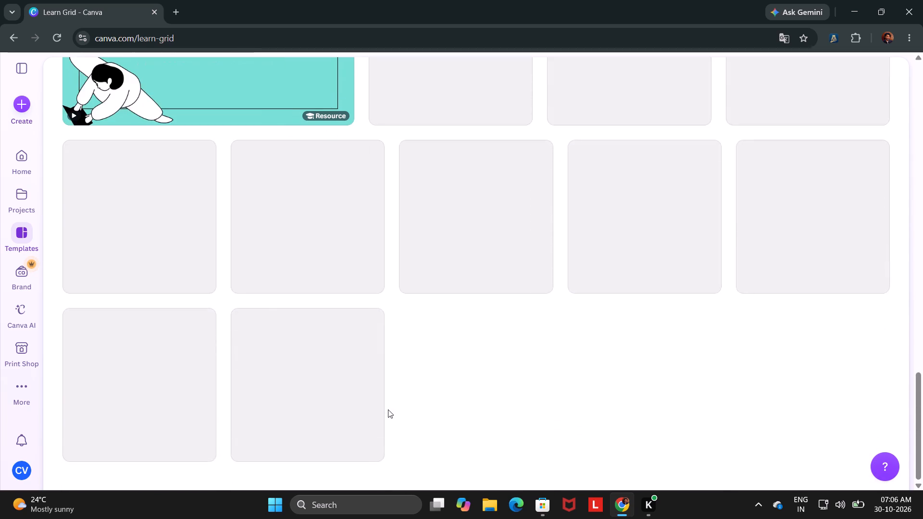
scroll(388, 409, "down", 1)
scroll(373, 339, "down", 3)
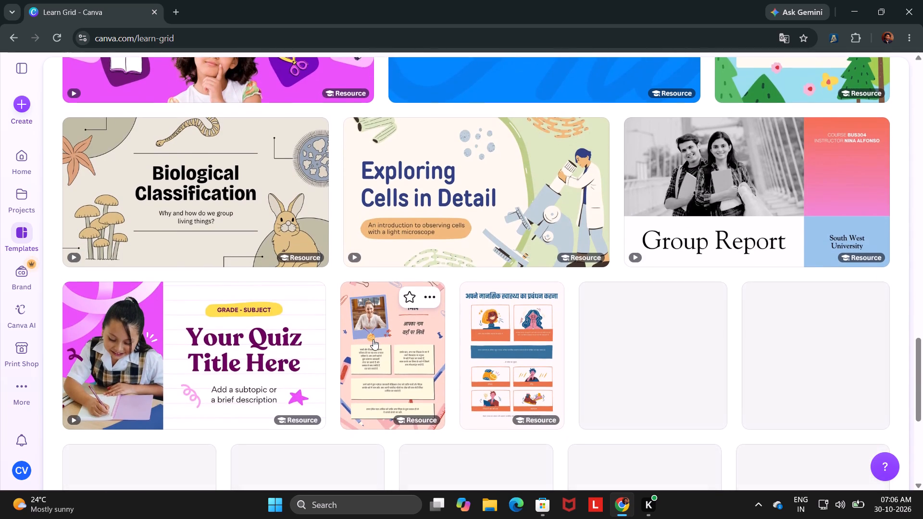
scroll(373, 339, "down", 4)
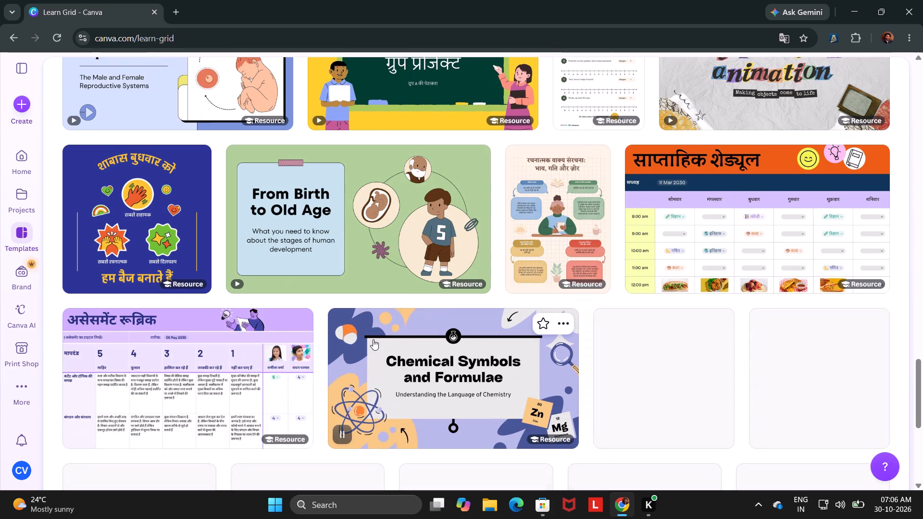
scroll(373, 339, "down", 1)
scroll(373, 339, "up", 13)
scroll(373, 339, "up", 9)
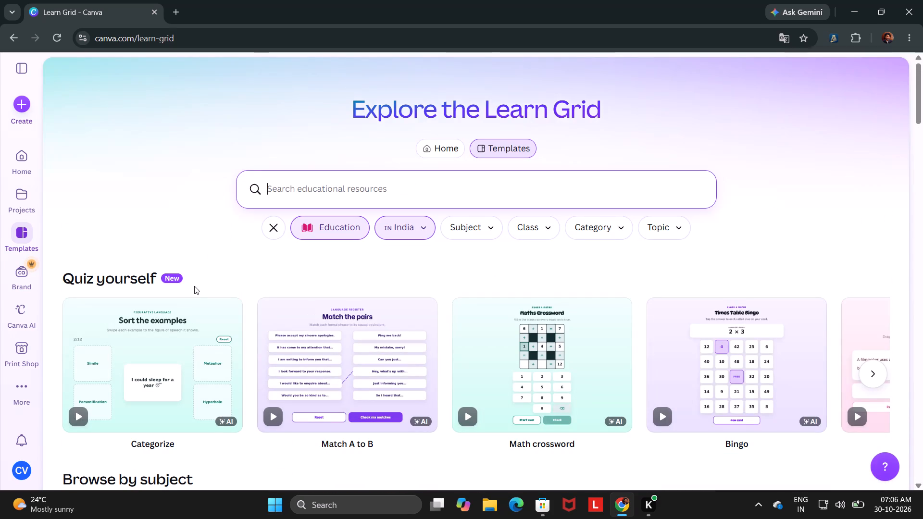
left_click(274, 231)
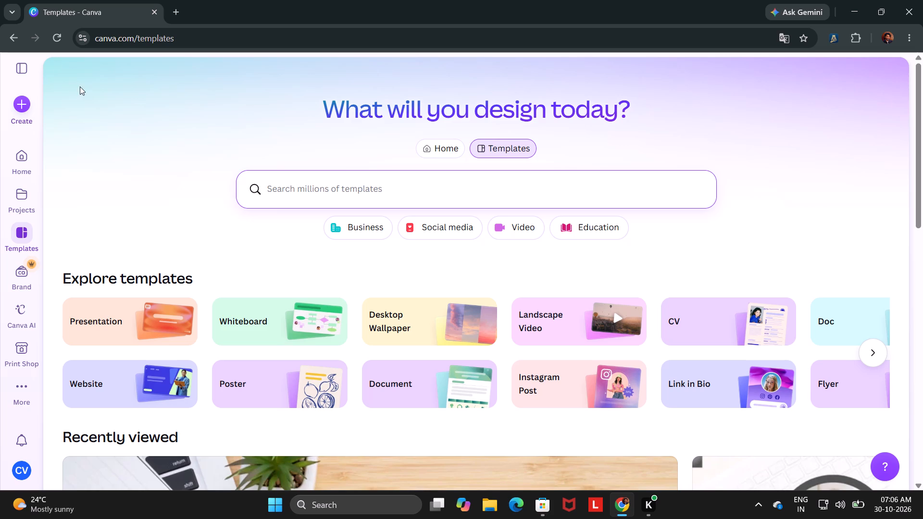
left_click(12, 41)
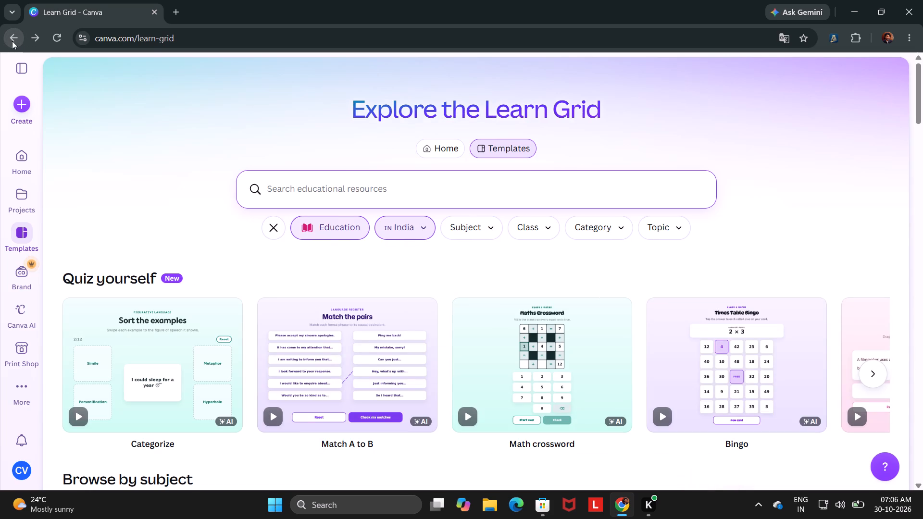
left_click(12, 41)
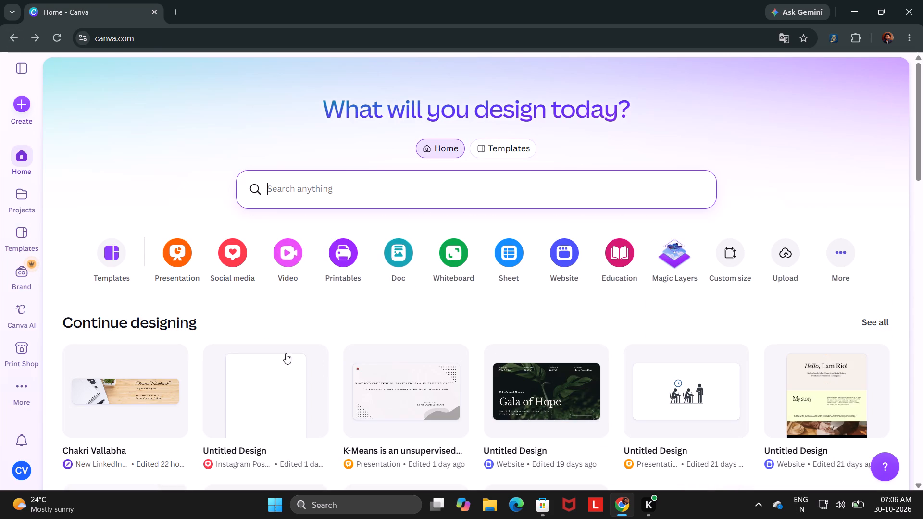
Create a blank Instagram Post (4:5) design from the Instagram formats in the social media category.
left_click(231, 249)
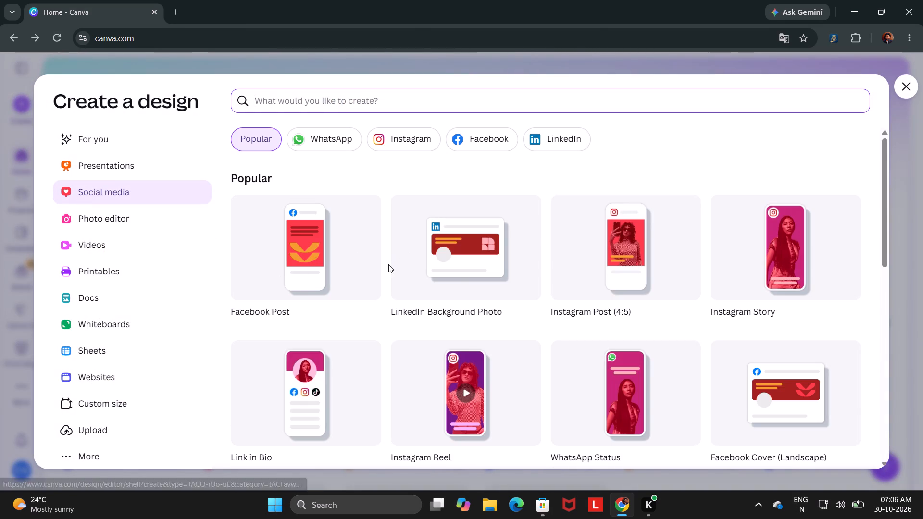
scroll(312, 330, "down", 6)
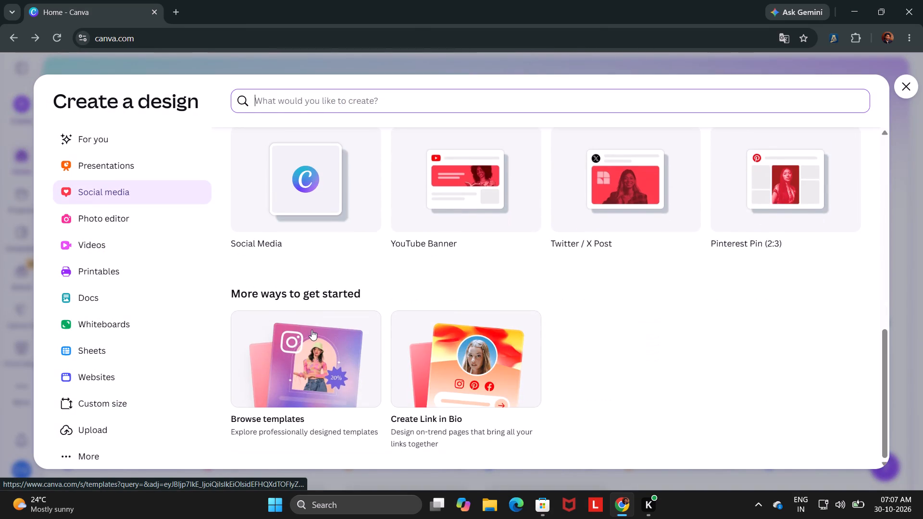
scroll(312, 330, "up", 7)
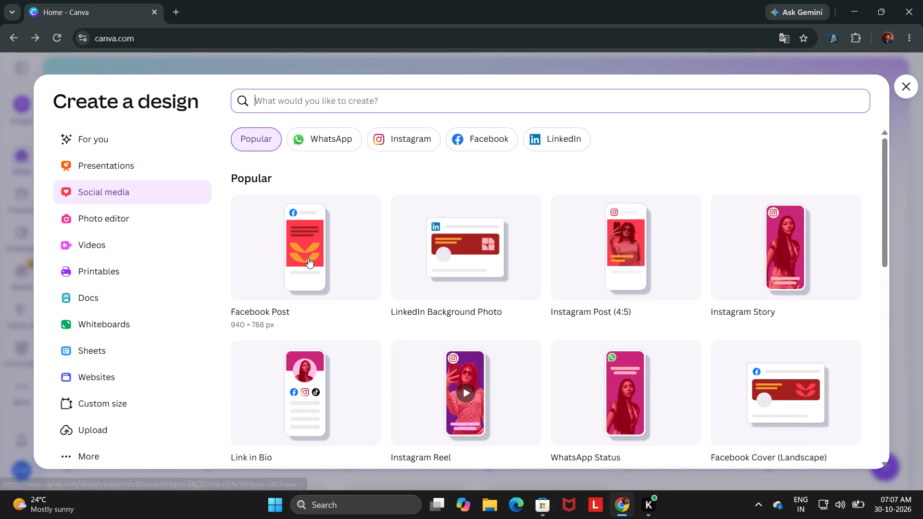
left_click(416, 143)
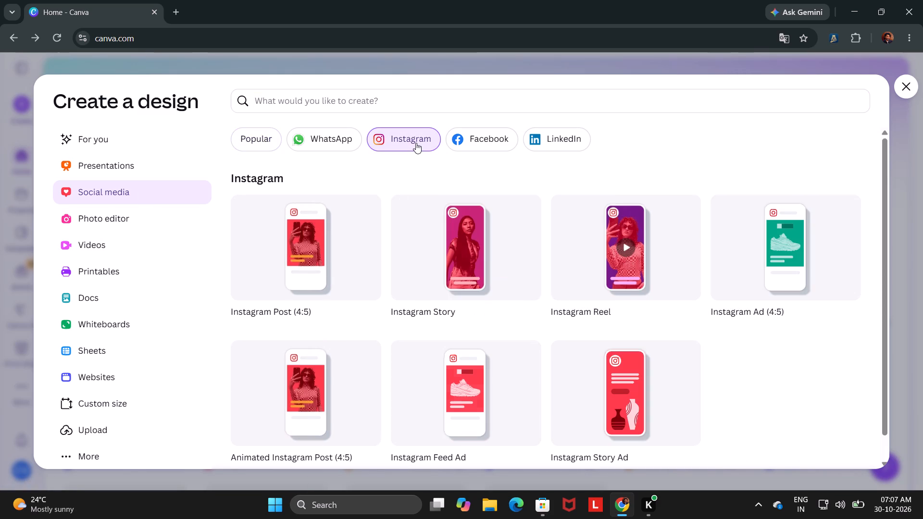
scroll(395, 355, "down", 2)
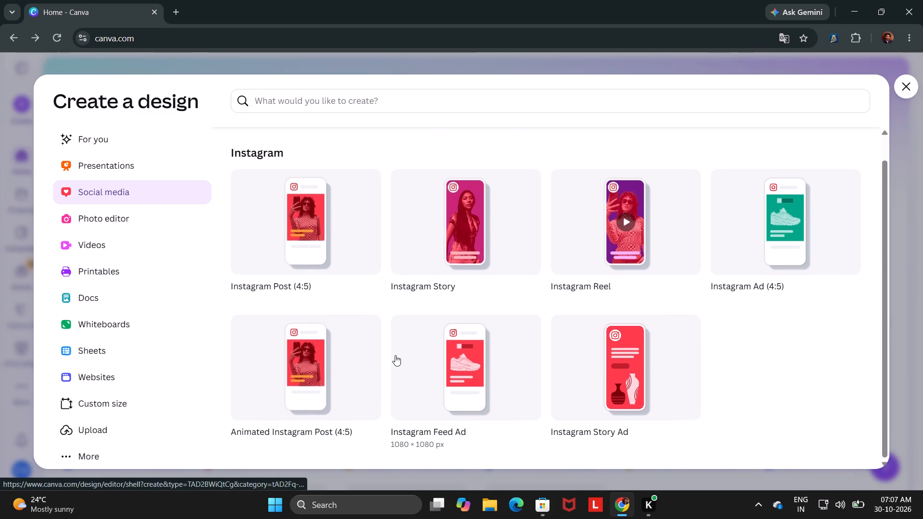
scroll(395, 355, "down", 1)
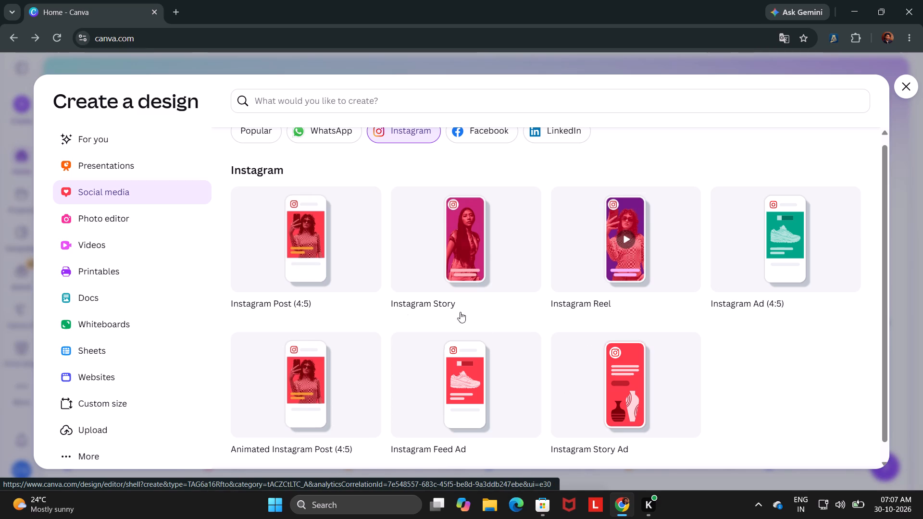
left_click(356, 276)
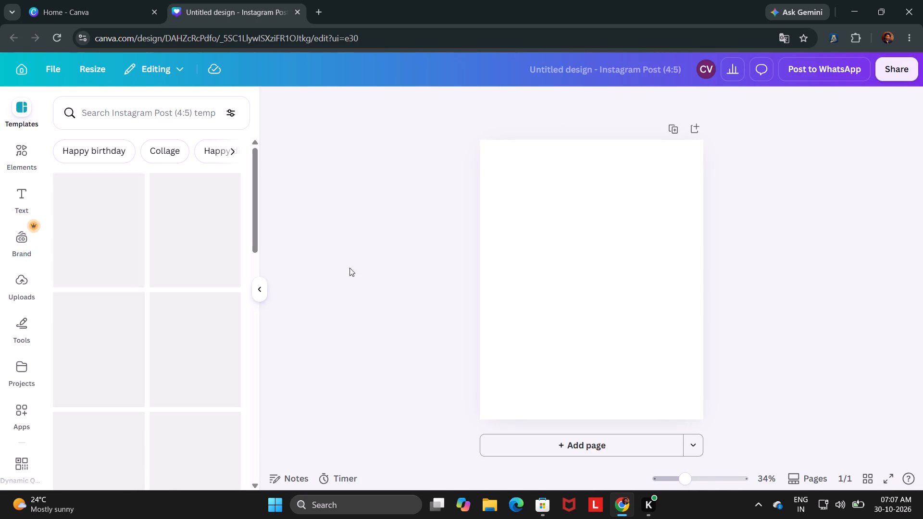
Search the Instagram post templates for "diwali poster".
left_click(120, 116)
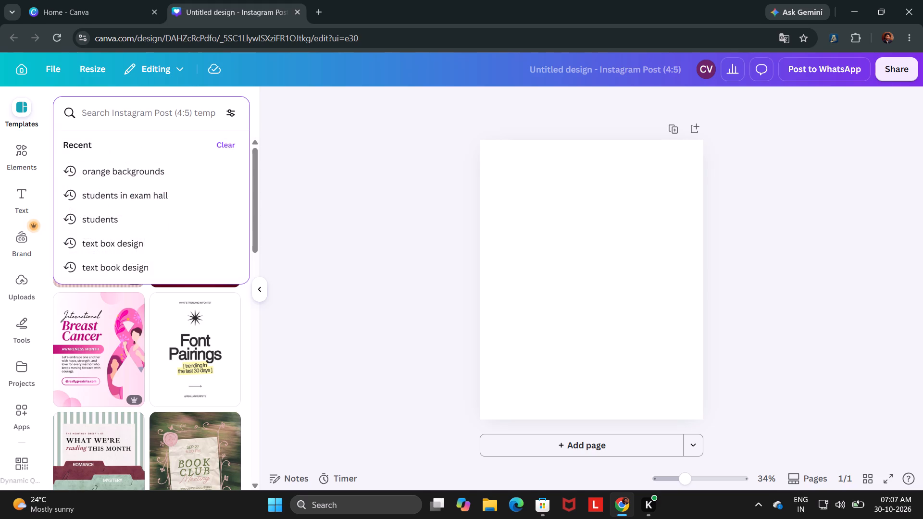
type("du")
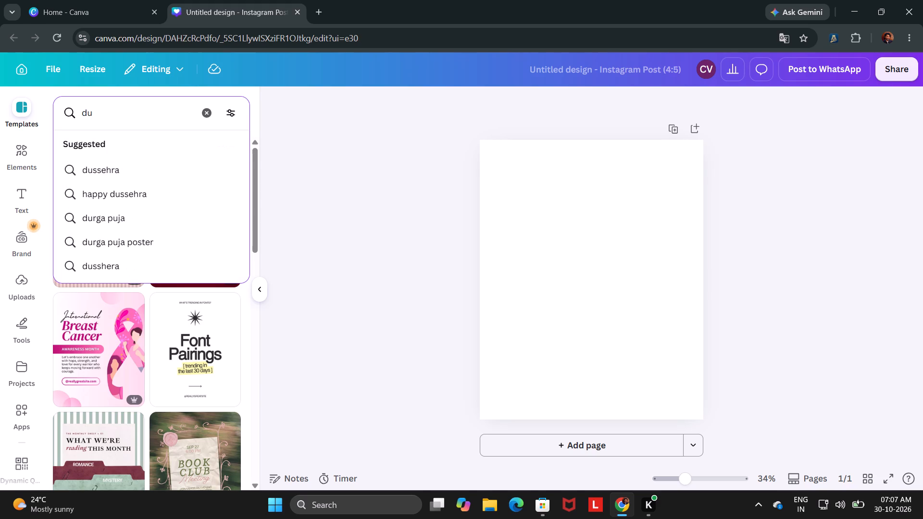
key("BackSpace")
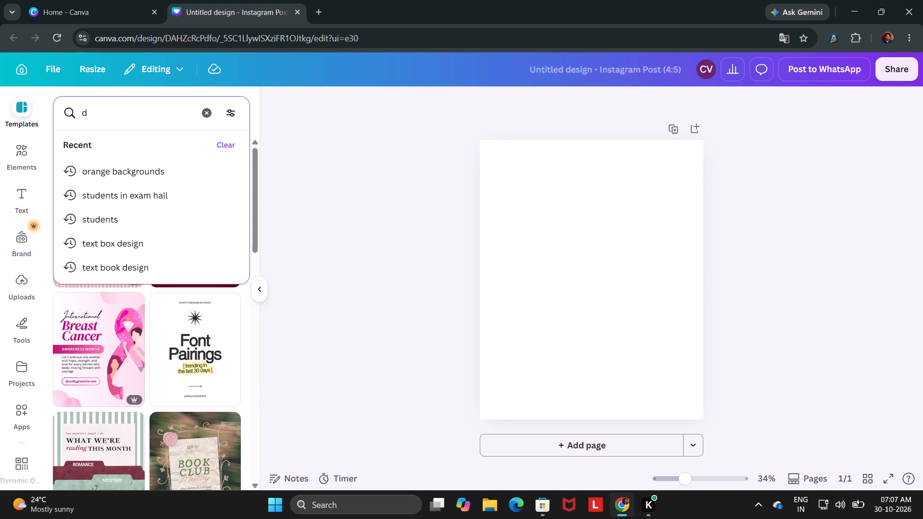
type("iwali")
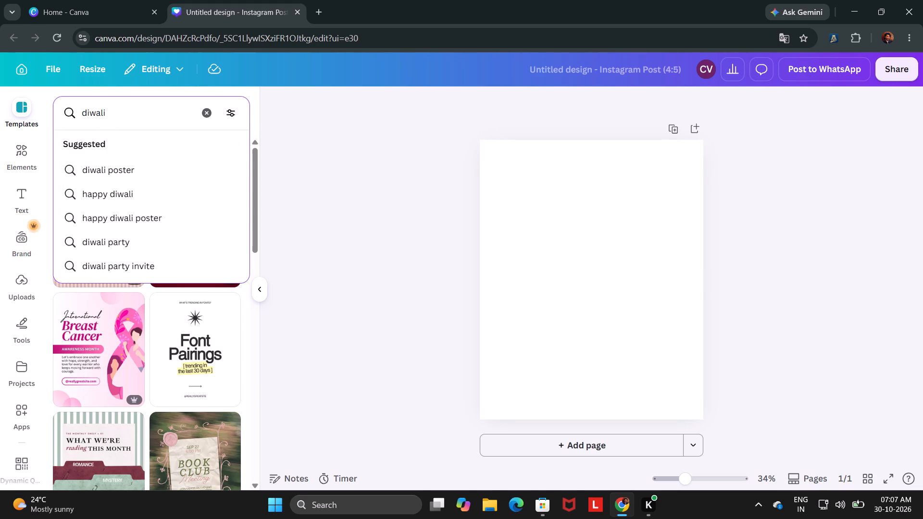
left_click(86, 164)
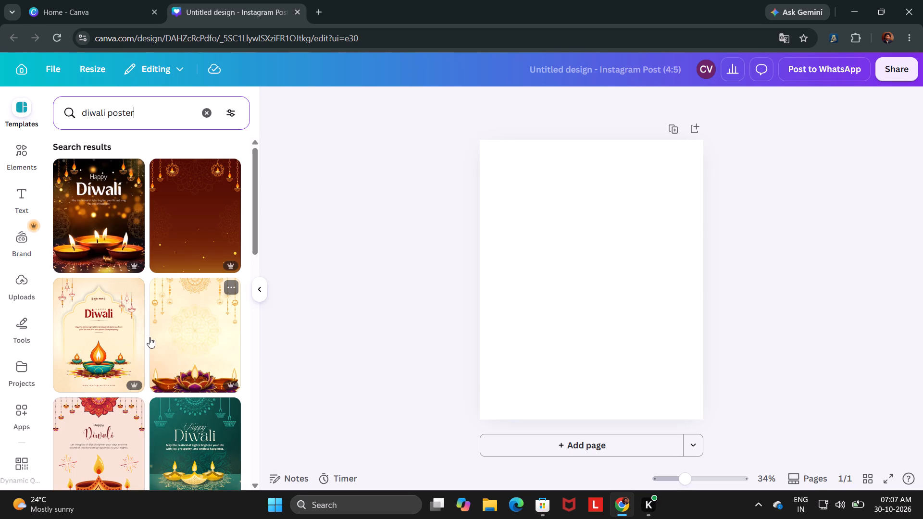
Apply the peach Happy Diwali template with the goddess seated in a palace archway above a lotus pond to the blank page.
scroll(150, 337, "down", 6)
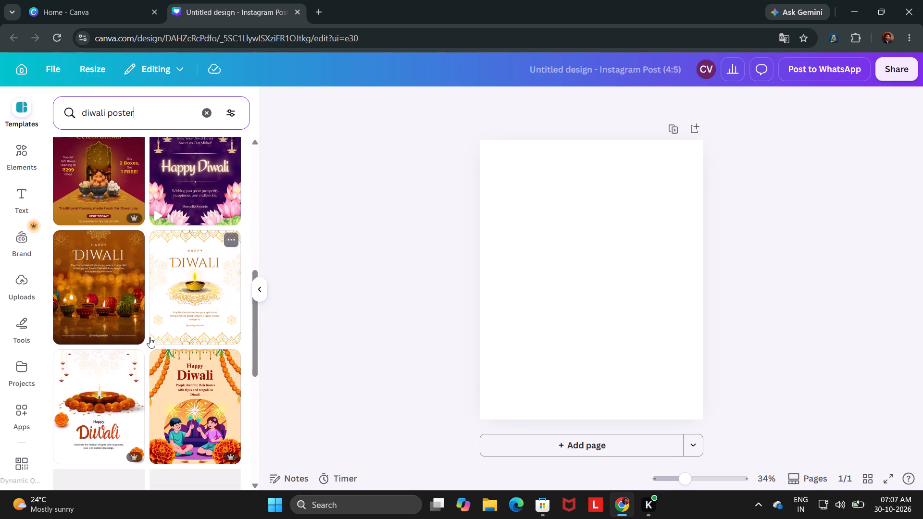
scroll(150, 337, "down", 4)
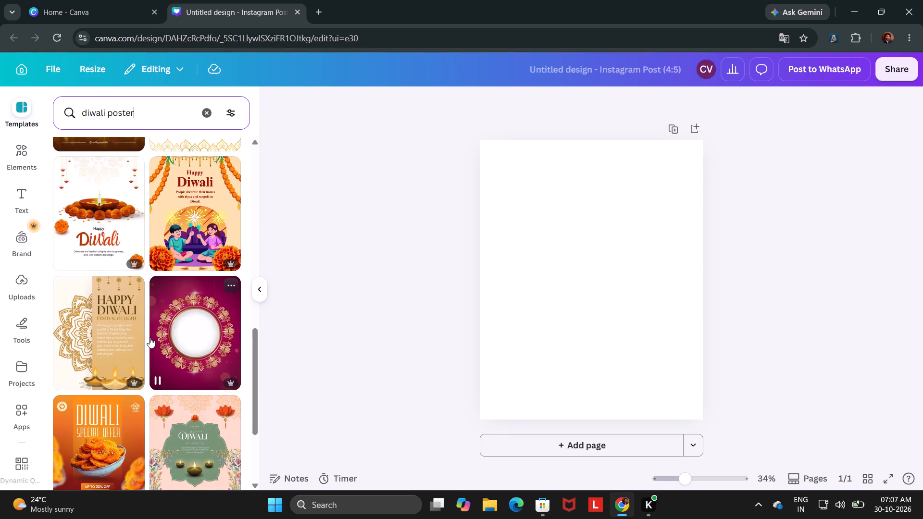
scroll(150, 337, "down", 5)
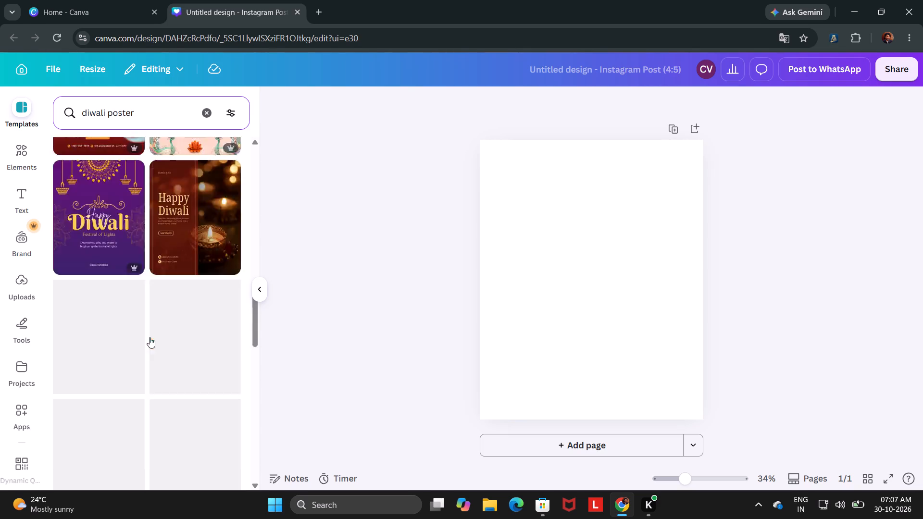
scroll(150, 337, "down", 7)
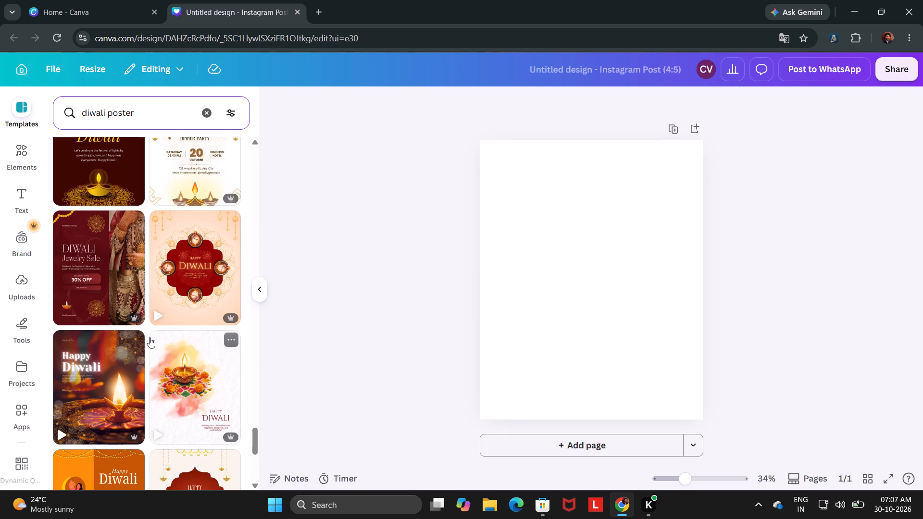
scroll(150, 337, "down", 5)
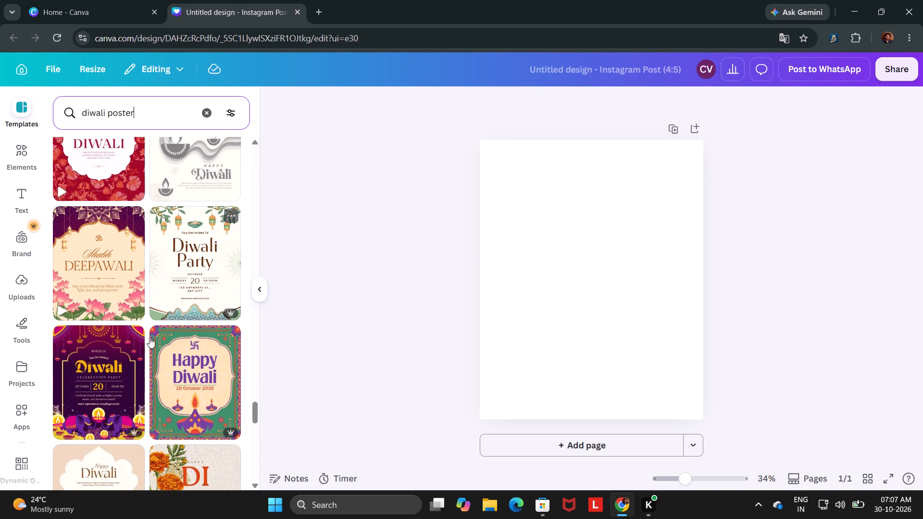
scroll(150, 337, "down", 2)
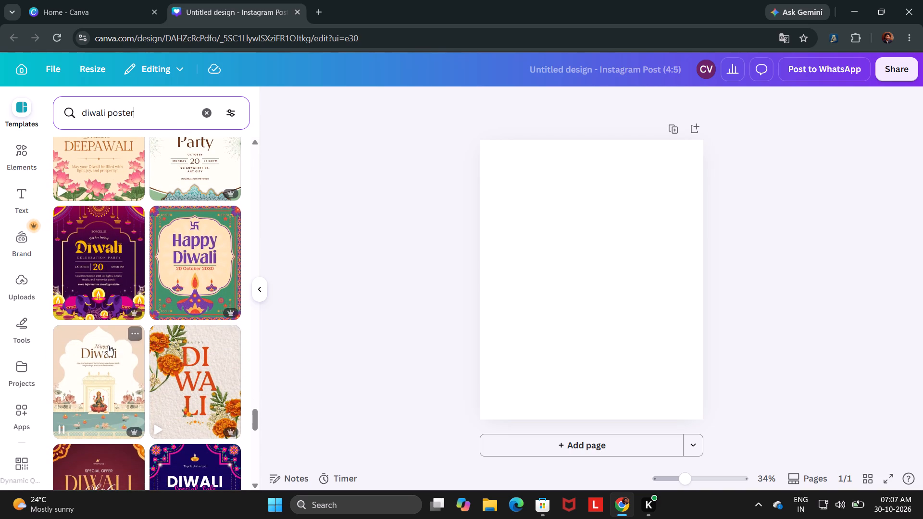
left_click(98, 352)
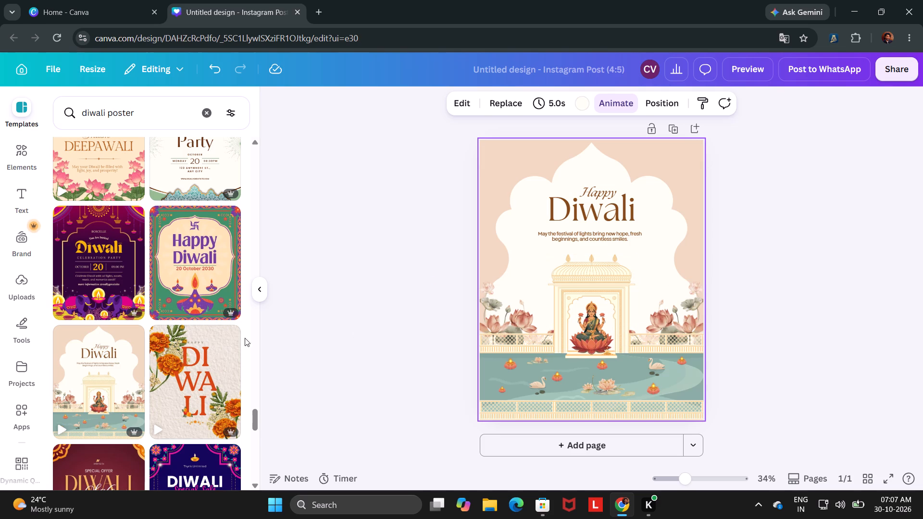
Browse the other Diwali poster templates in the search results for alternative designs.
scroll(173, 381, "down", 4)
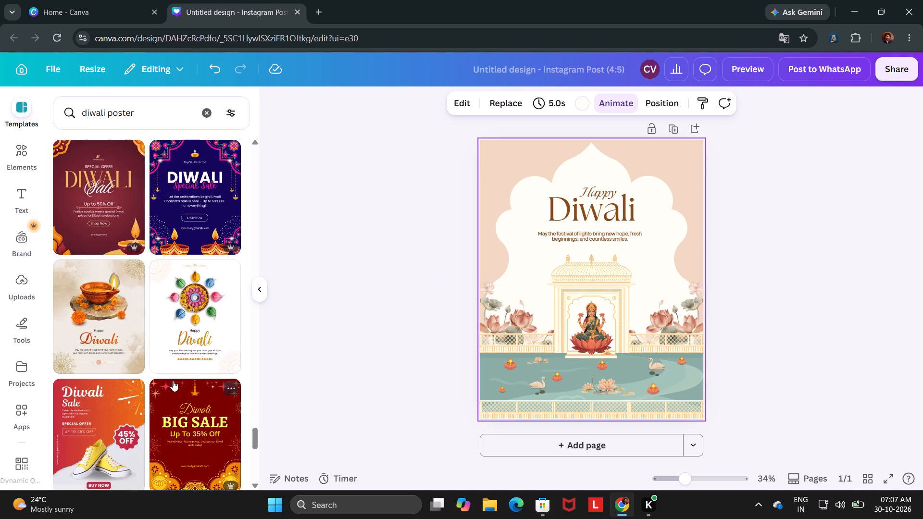
scroll(173, 381, "down", 3)
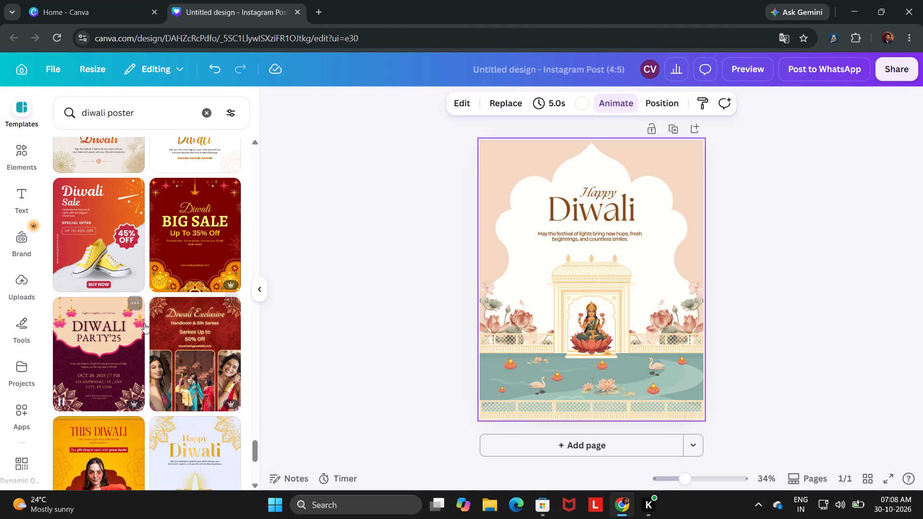
scroll(158, 409, "down", 3)
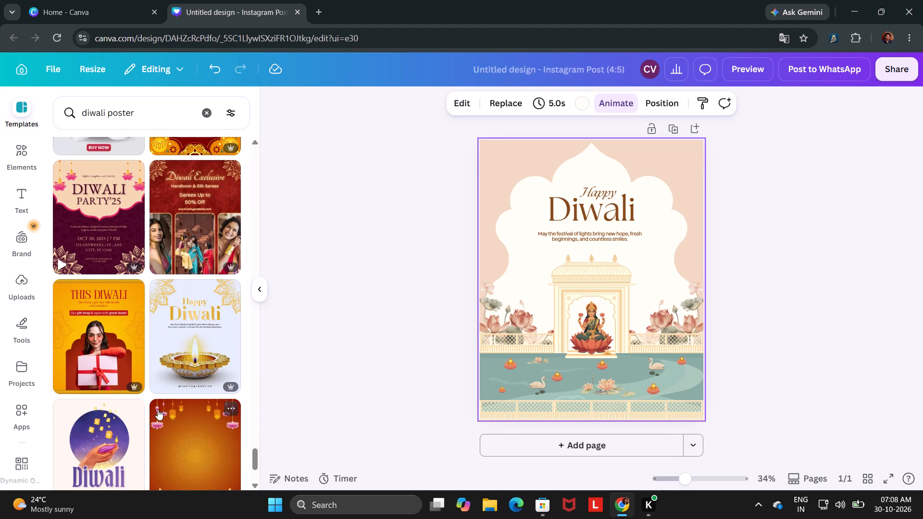
scroll(158, 409, "down", 2)
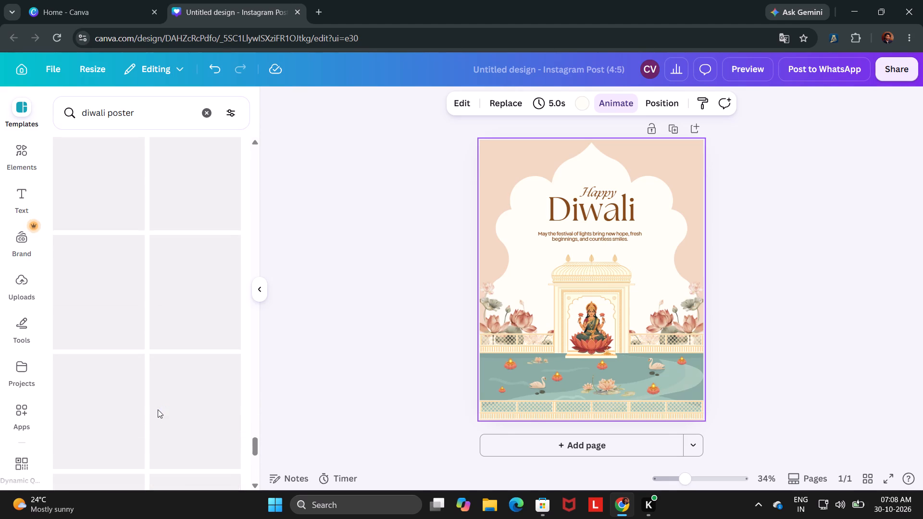
scroll(158, 409, "up", 1)
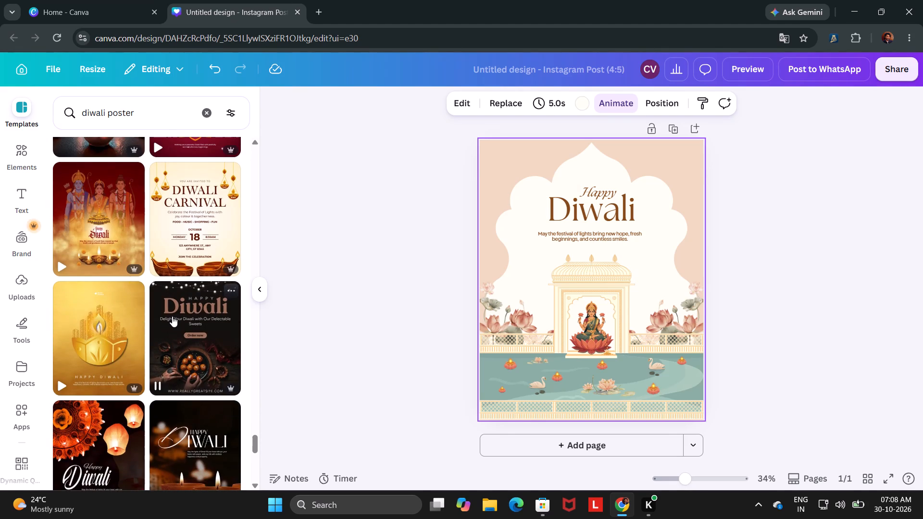
scroll(172, 316, "down", 4)
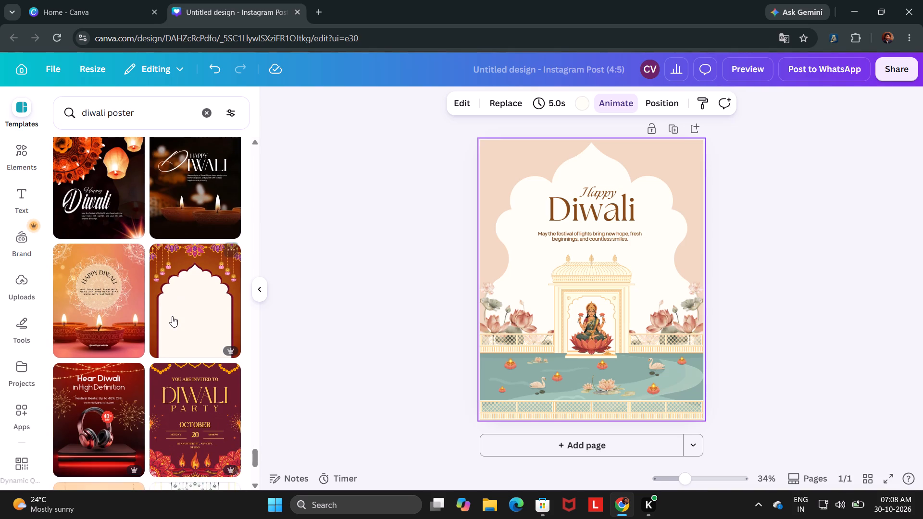
scroll(172, 316, "down", 2)
scroll(172, 316, "up", 10)
scroll(172, 316, "up", 11)
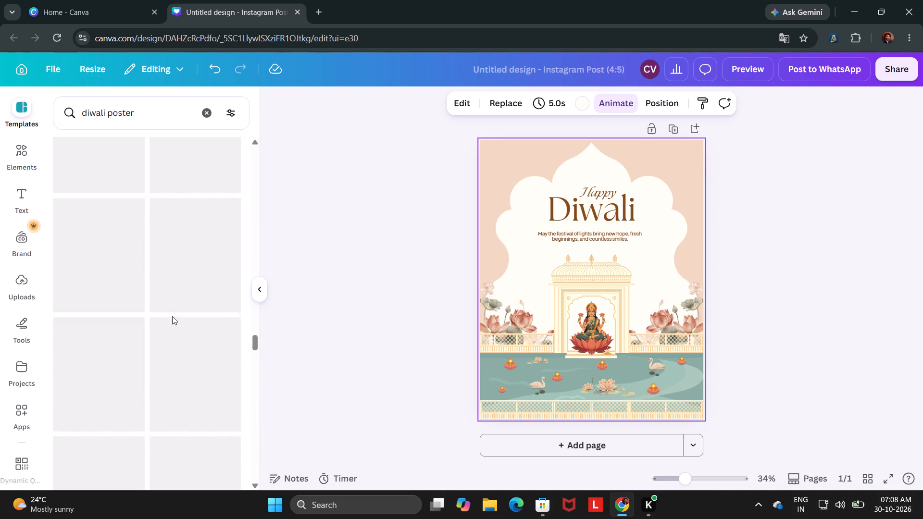
scroll(172, 316, "up", 13)
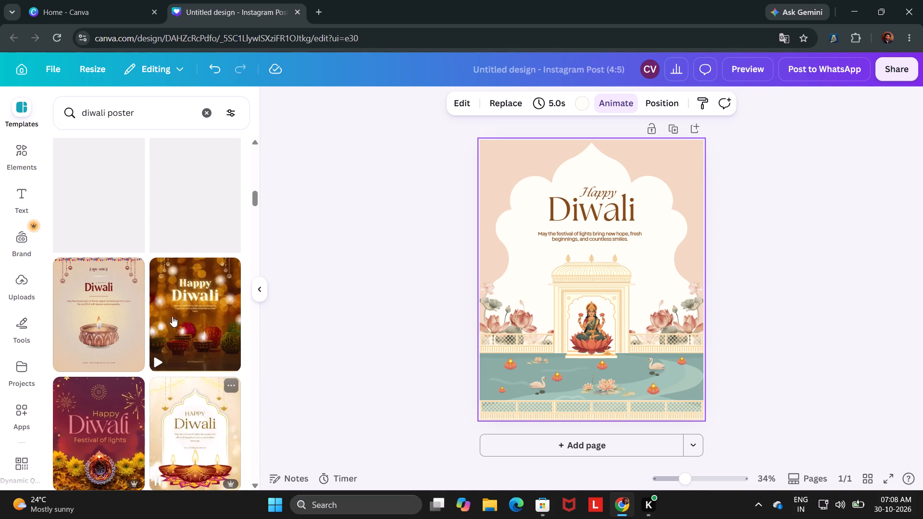
scroll(185, 236, "up", 6)
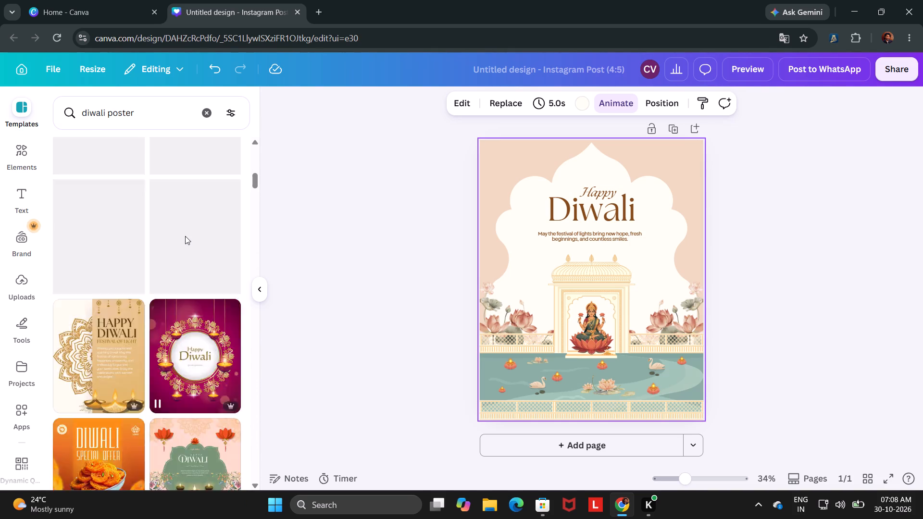
Apply the cream Diwali template with hanging golden ornaments and purple lotus diyas to the Instagram post.
scroll(185, 236, "up", 14)
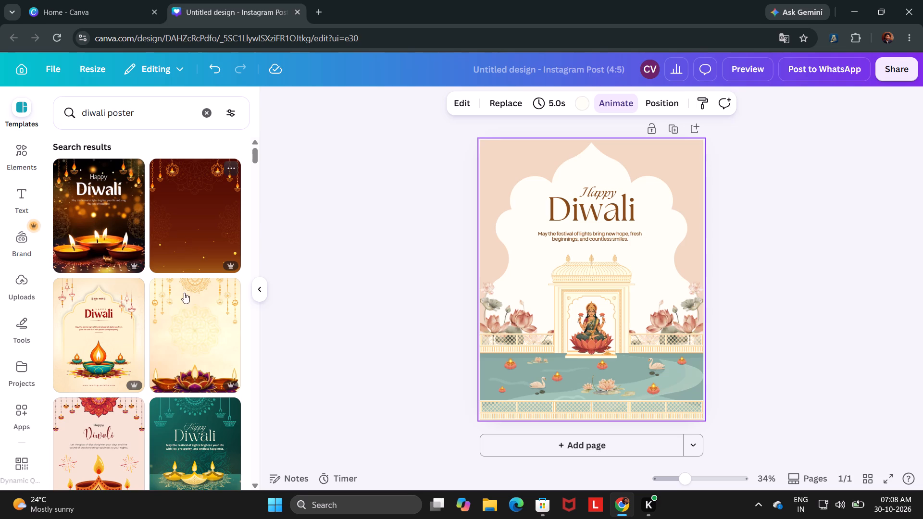
left_click(187, 337)
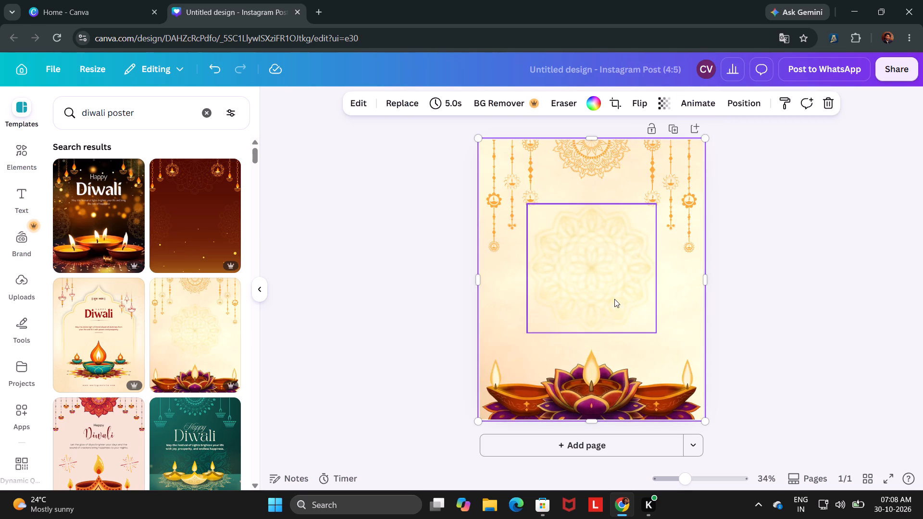
Delete the purple lotus and diya lamps graphic at the bottom of the poster.
left_click(575, 396)
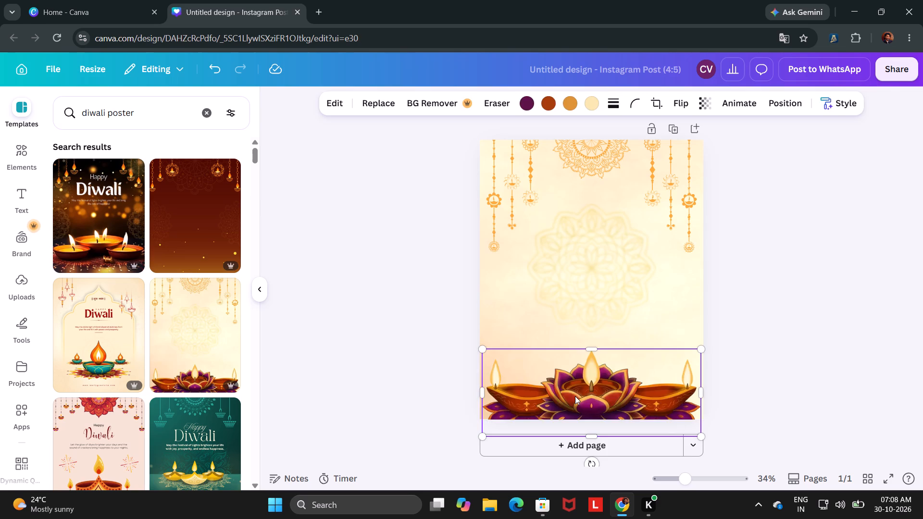
key("BackSpace")
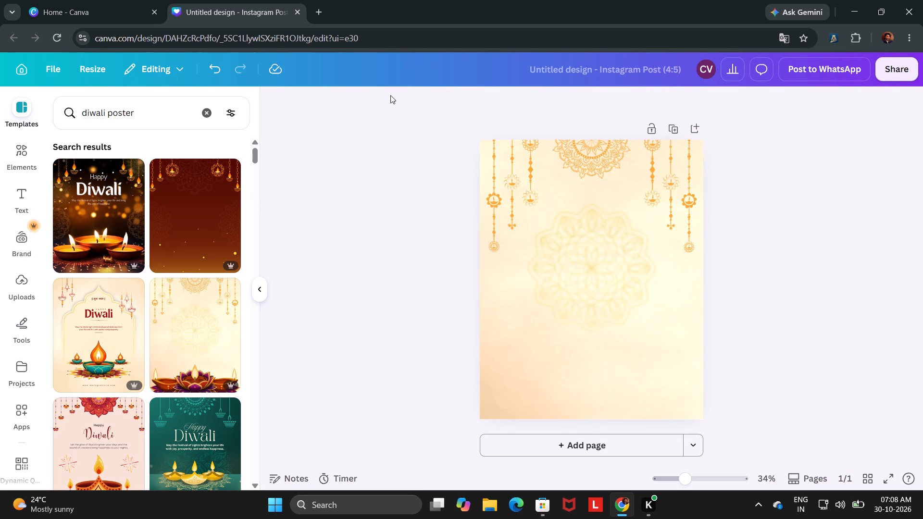
Search Google in a new browser tab for "diwali 2026".
left_click(320, 7)
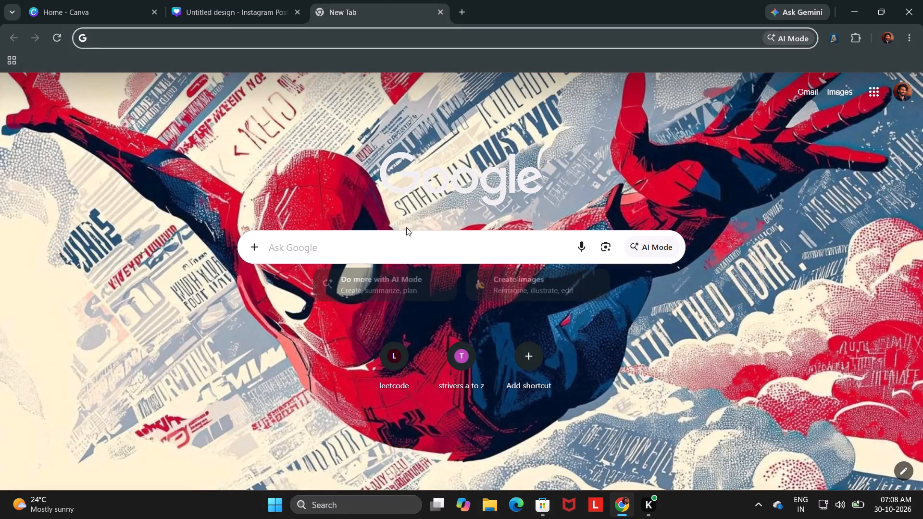
left_click(399, 232)
type("di")
type("wali")
key("Return")
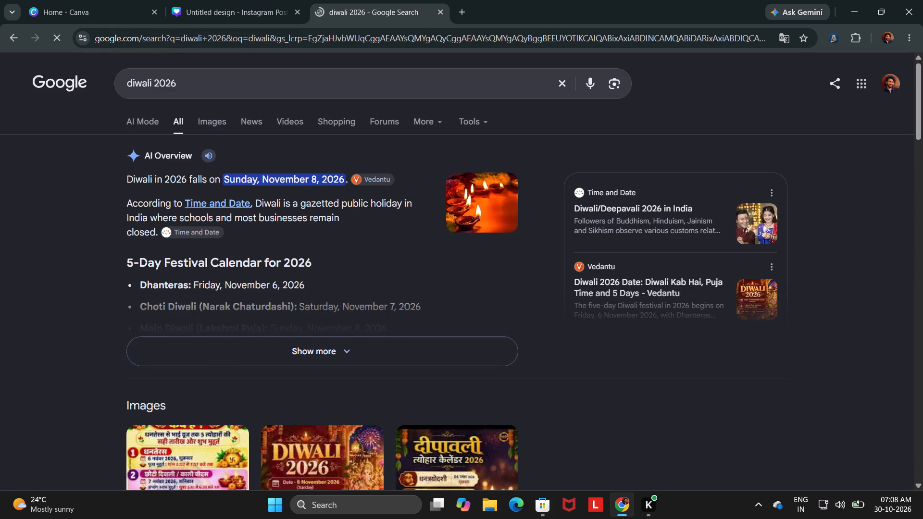
Search Google for "why we celebrate diwali 2026" and read the full AI overview on its significance.
left_click(127, 81)
type("why we celebta")
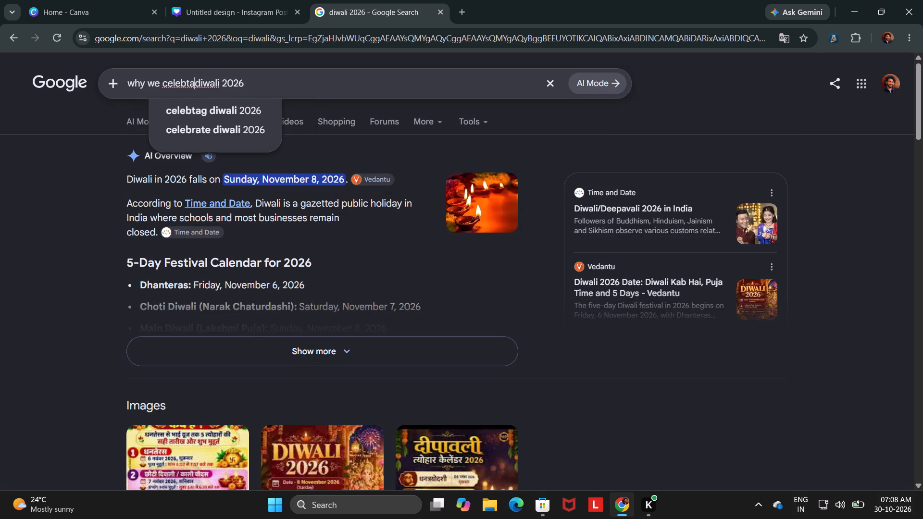
left_click(189, 126)
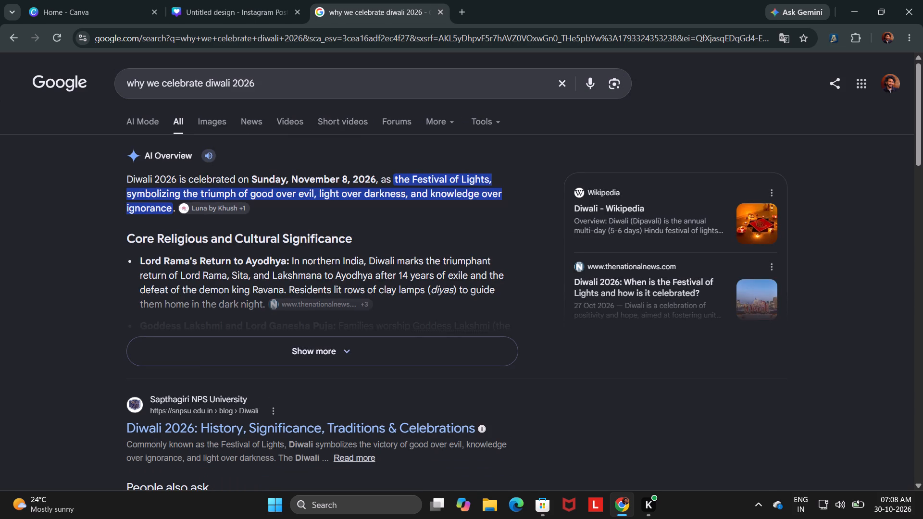
left_click(217, 357)
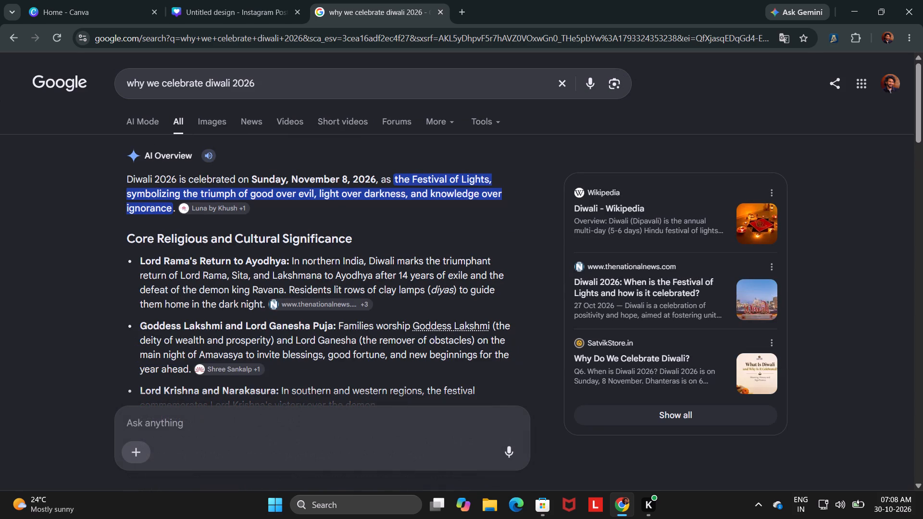
scroll(188, 334, "down", 2)
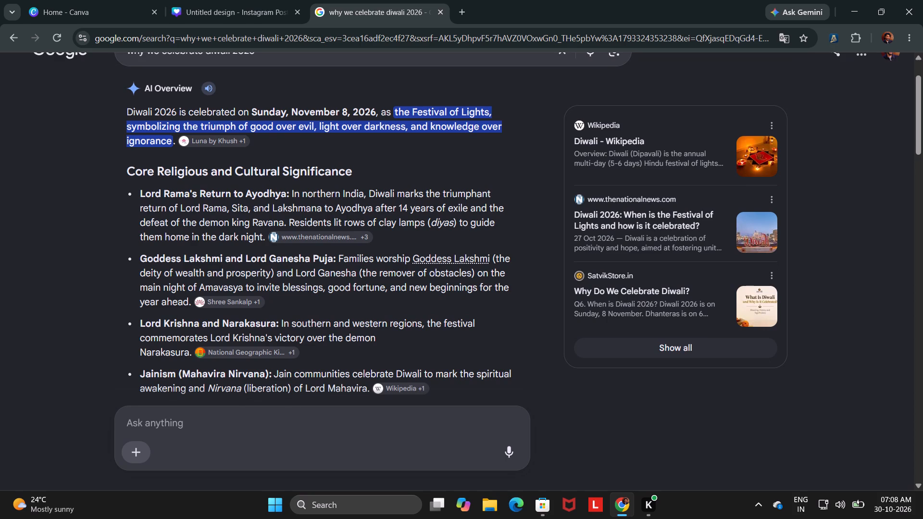
scroll(266, 170, "up", 5)
Look through the image results for "why we celebrate diwali 2026".
left_click(215, 132)
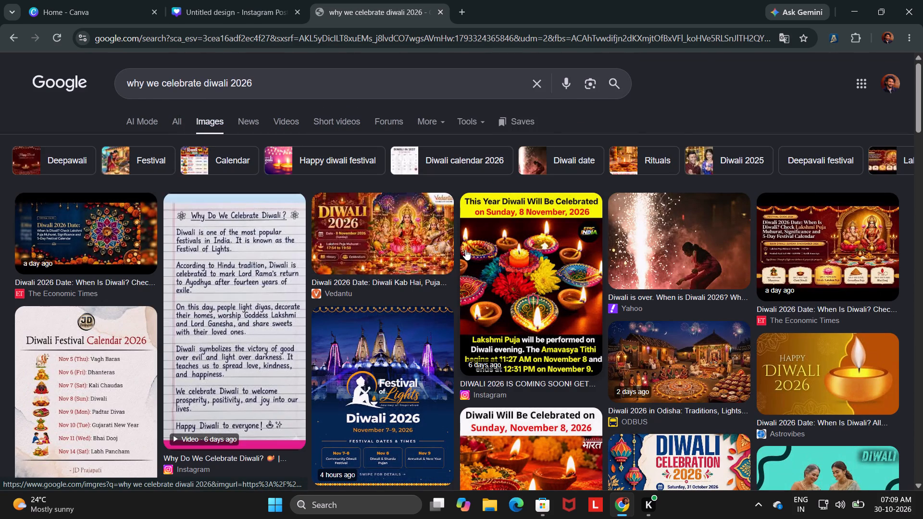
scroll(429, 304, "down", 4)
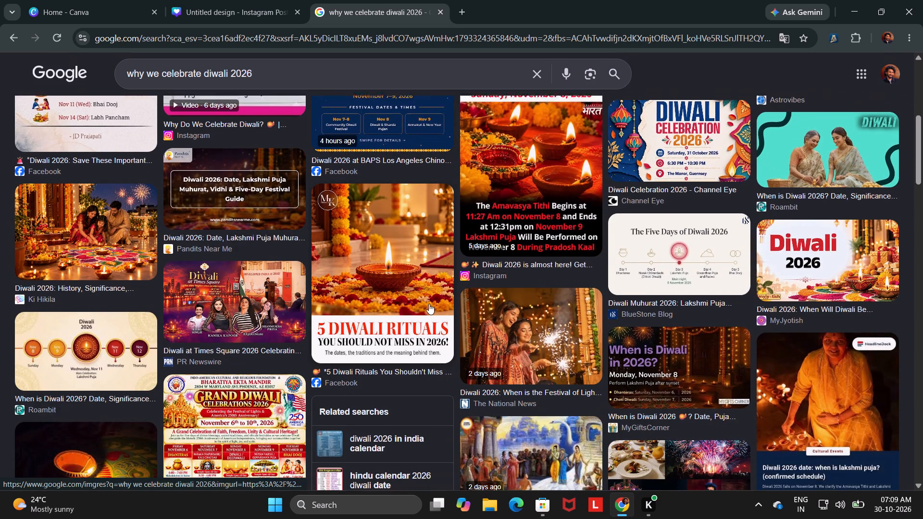
scroll(429, 304, "up", 6)
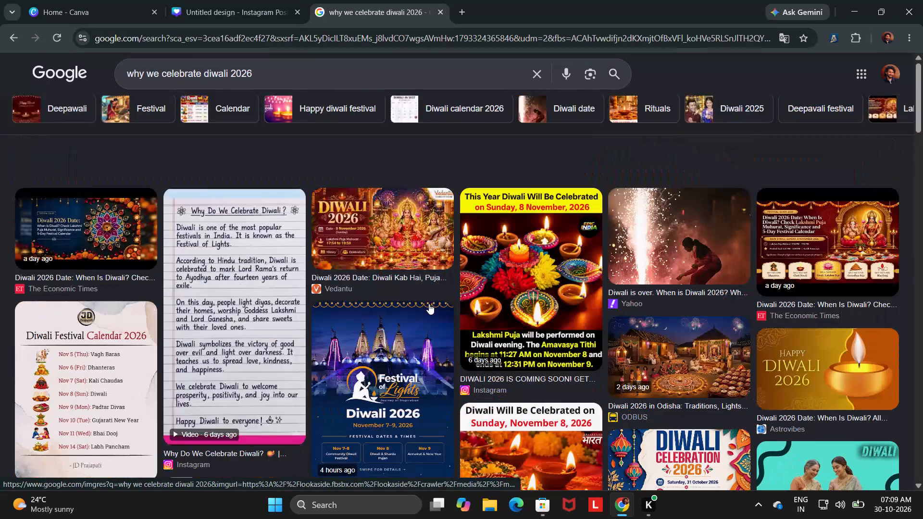
Return to the full web results for "why we celebrate diwali 2026", review the expanded AI overview including the 5-day festival timeline, and close the search tab.
left_click(11, 37)
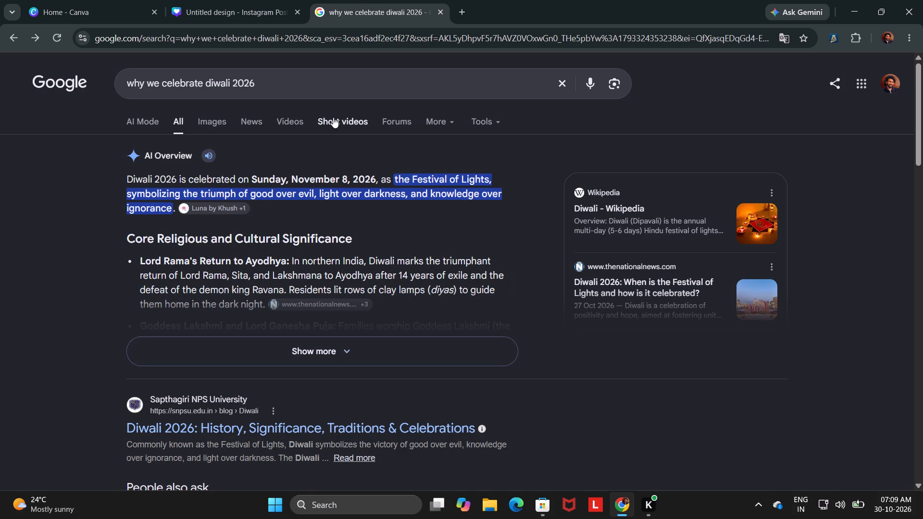
left_click(256, 347)
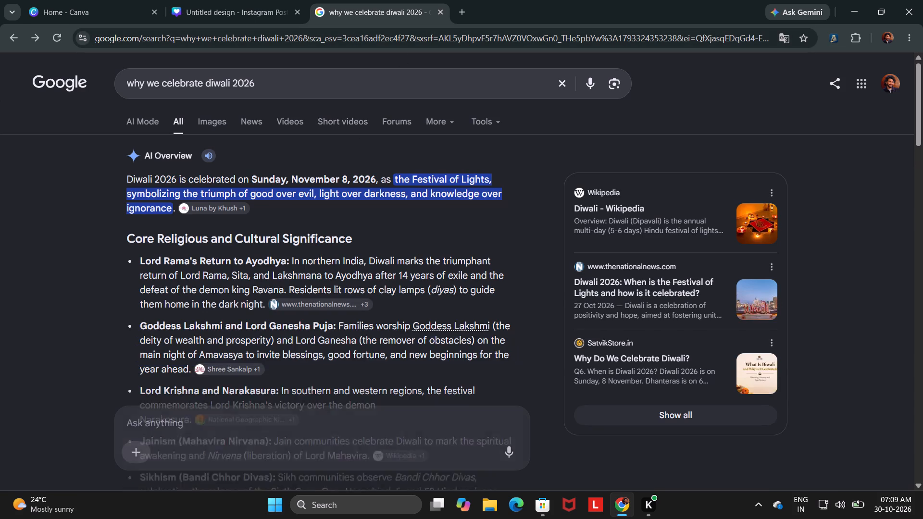
scroll(228, 302, "down", 4)
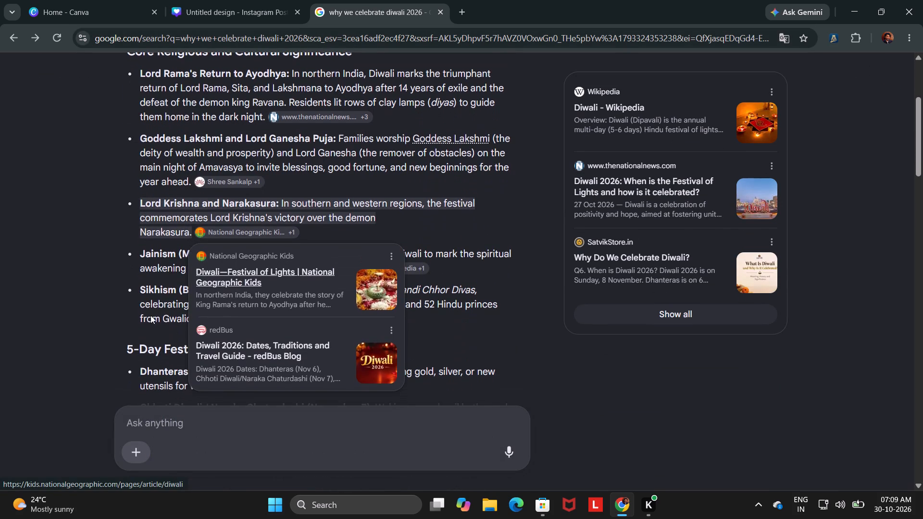
scroll(111, 321, "down", 4)
scroll(111, 321, "up", 1)
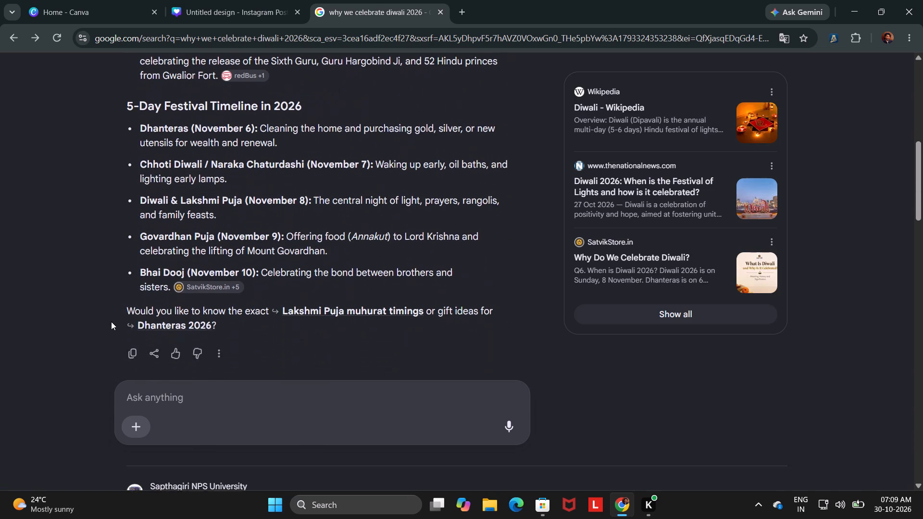
scroll(111, 321, "up", 1)
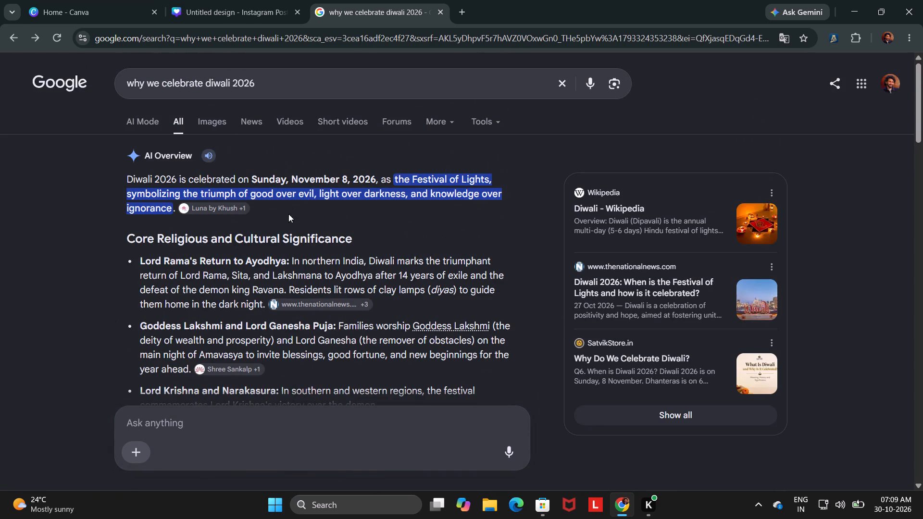
left_click(438, 14)
Replace the template search in the Canva design with the suggested term "goddess lakshmi".
left_click(169, 111)
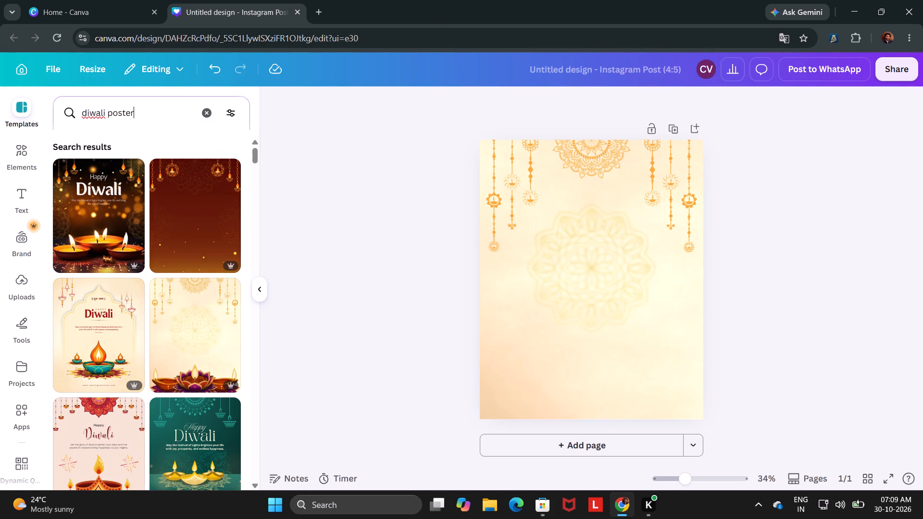
key("ctrl+a")
key("BackSpace")
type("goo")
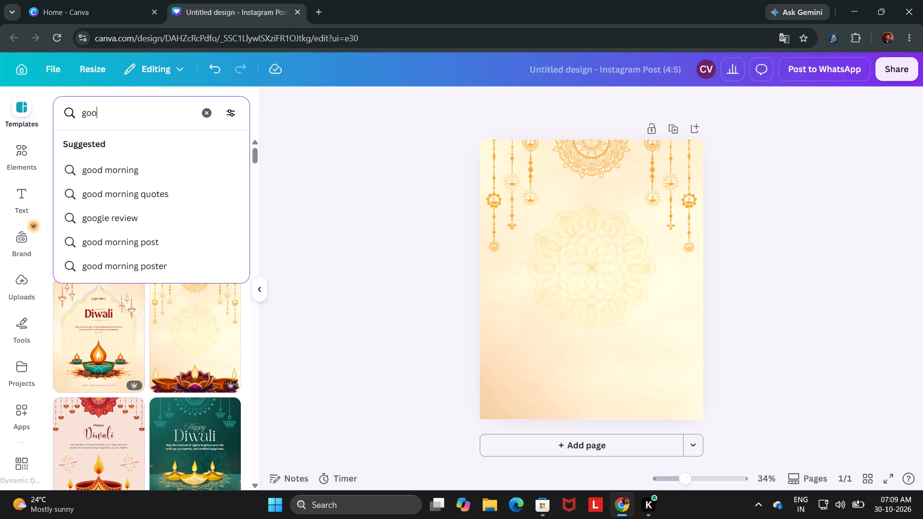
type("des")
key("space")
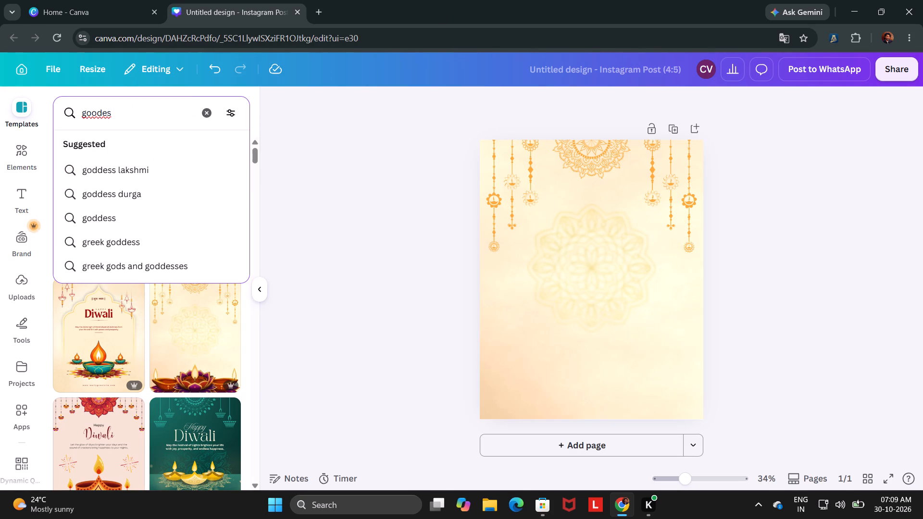
left_click(110, 160)
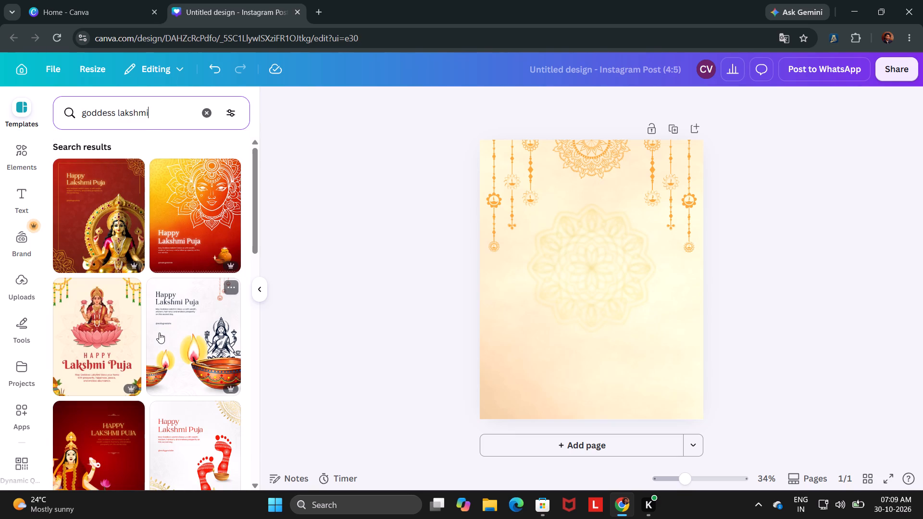
Look through the goddess lakshmi templates and extend the template search to "goddess lakshmi diwaloi".
scroll(159, 333, "down", 3)
scroll(159, 333, "up", 1)
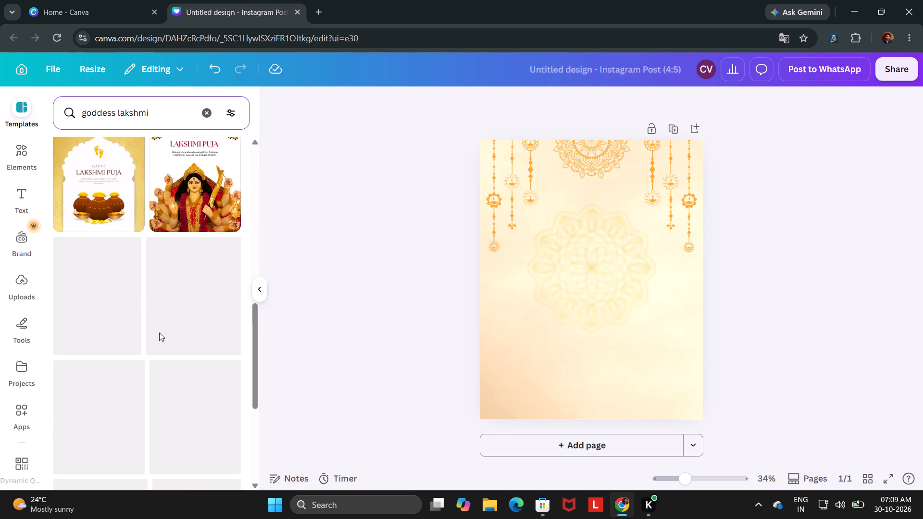
scroll(159, 333, "up", 1)
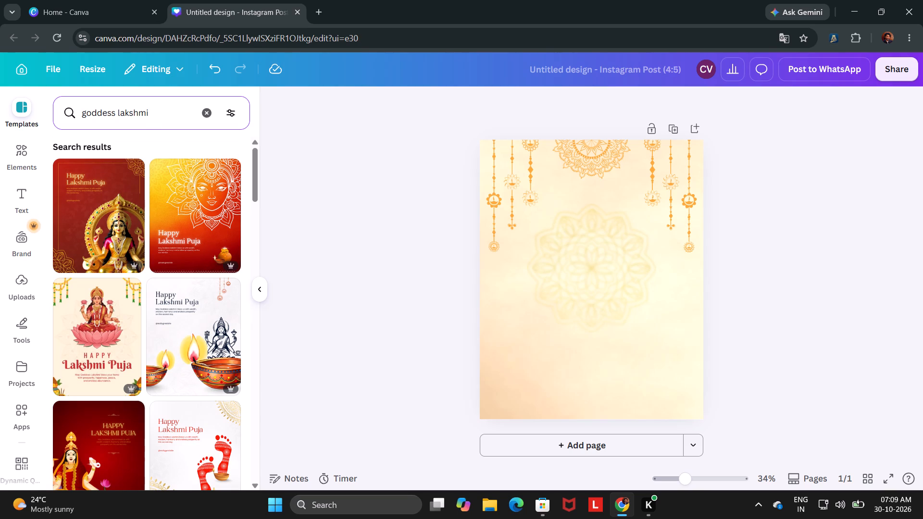
key("space")
type("diwalo")
key("BackSpace")
key("o")
key("i")
key("Return")
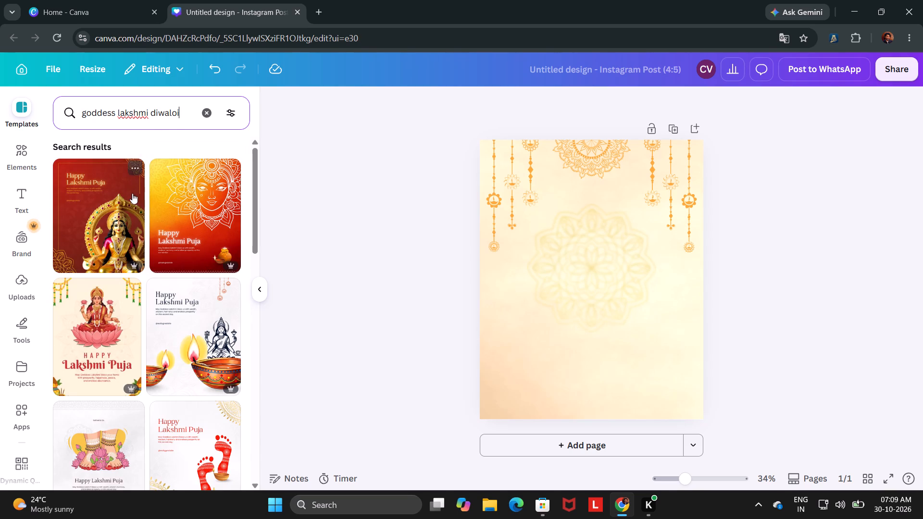
Correct the template search to "goddess lakshmi diwali" and run it.
left_click(187, 114)
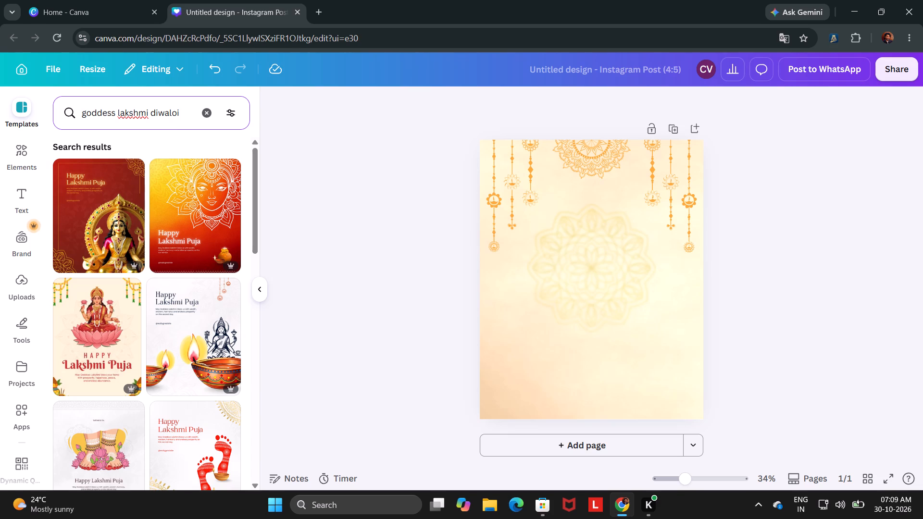
key("BackSpace")
key("BackSpace")
key("i")
key("Return")
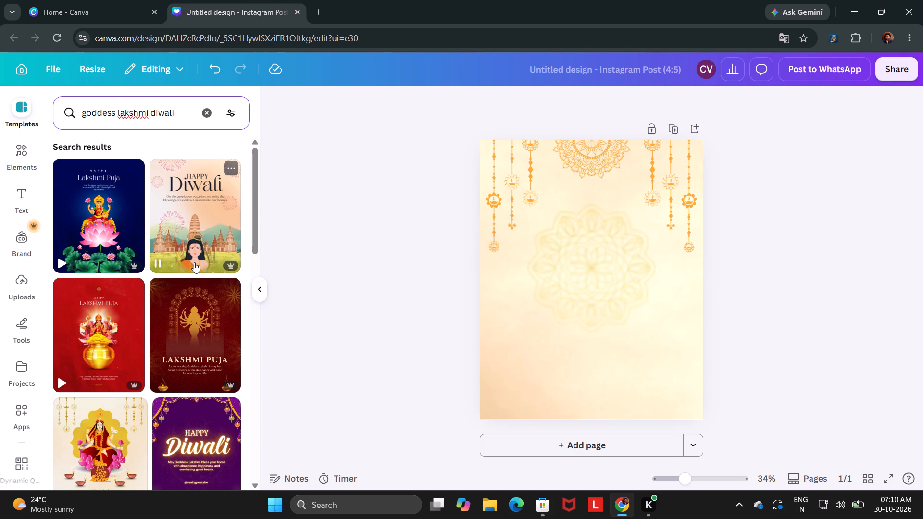
Look through the "goddess lakshmi diwali" templates for a Lakshmi illustration suited to the poster.
scroll(166, 334, "down", 3)
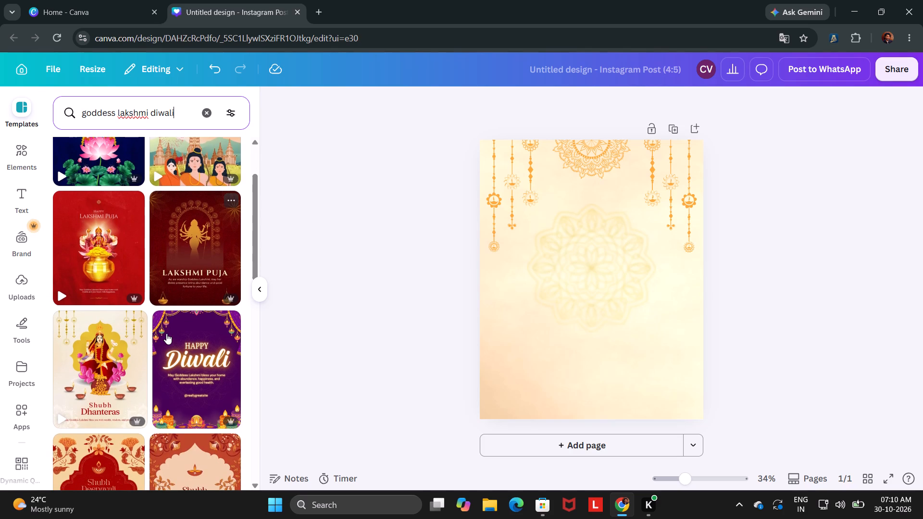
scroll(166, 334, "down", 3)
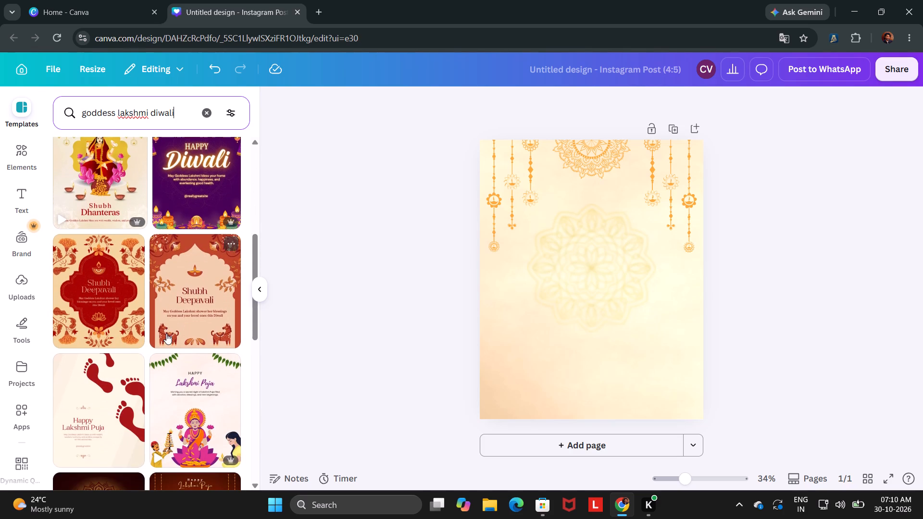
scroll(166, 334, "down", 5)
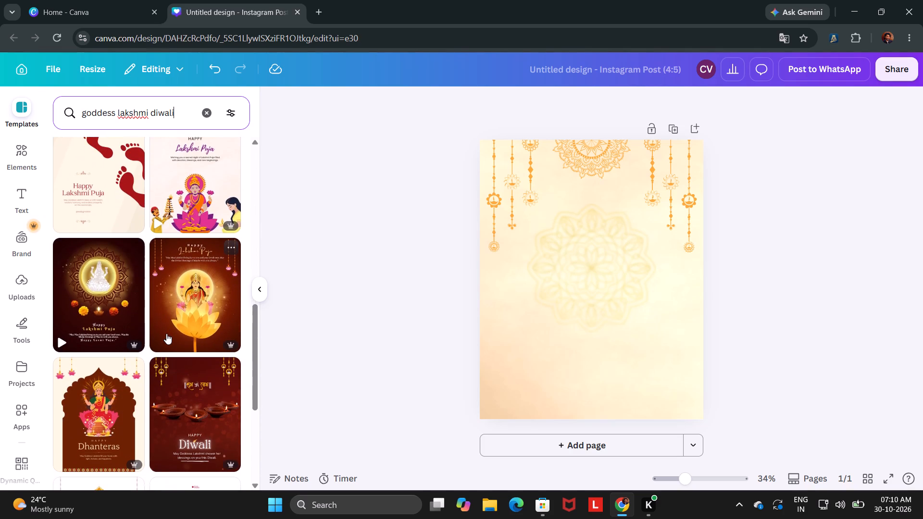
scroll(166, 334, "down", 3)
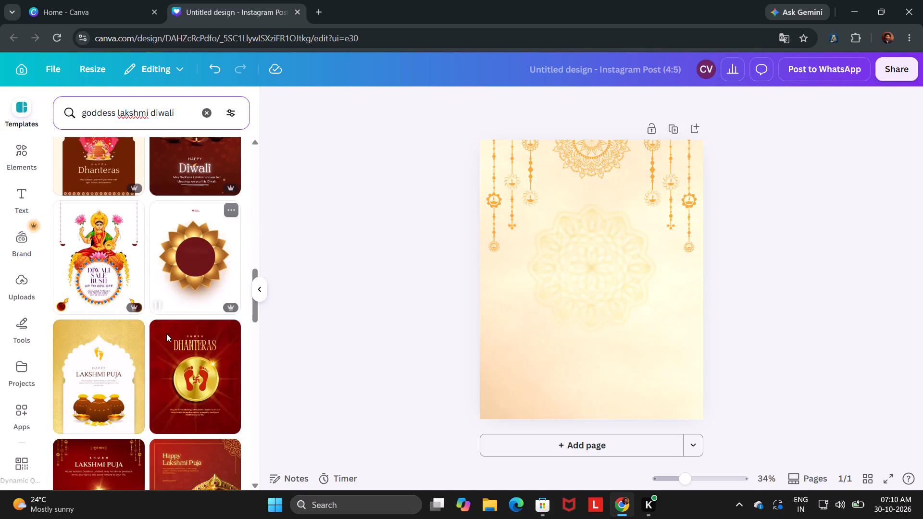
scroll(166, 334, "down", 3)
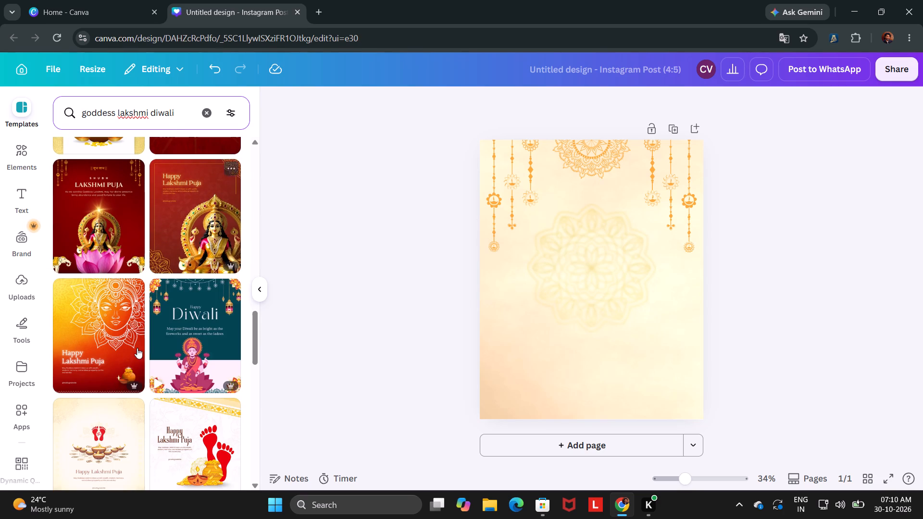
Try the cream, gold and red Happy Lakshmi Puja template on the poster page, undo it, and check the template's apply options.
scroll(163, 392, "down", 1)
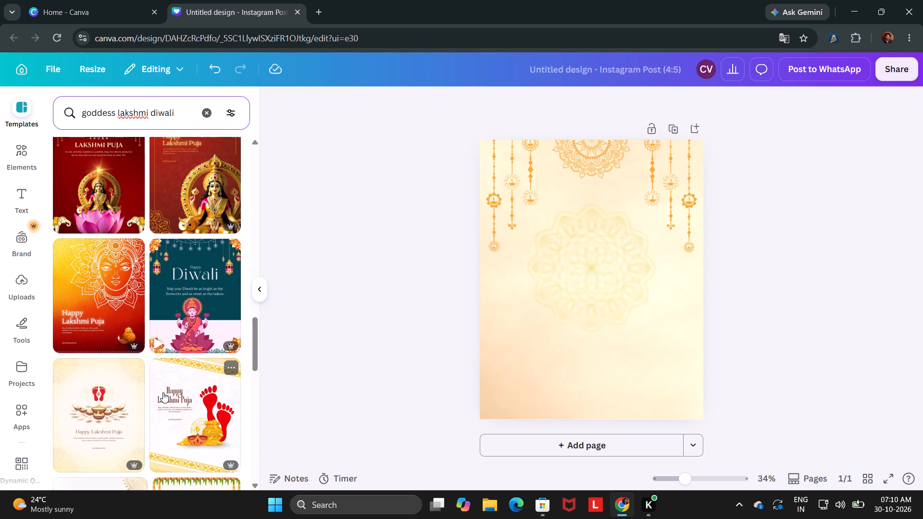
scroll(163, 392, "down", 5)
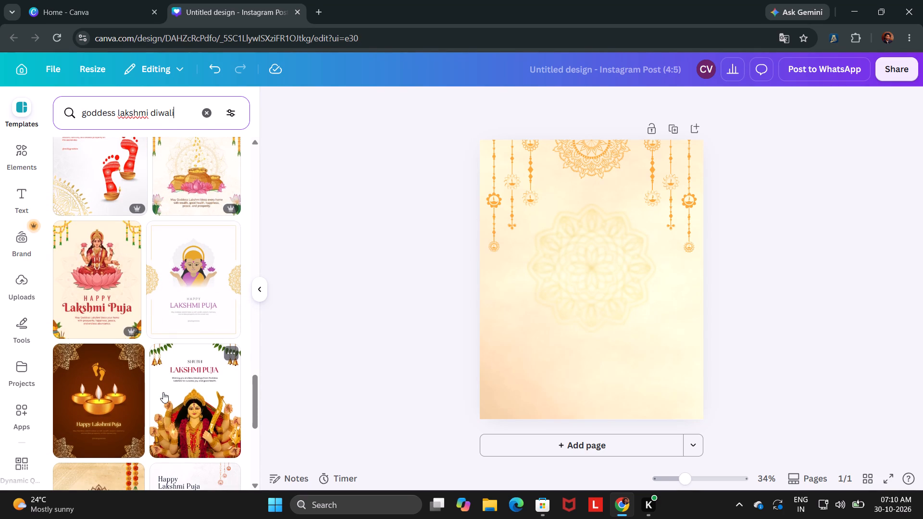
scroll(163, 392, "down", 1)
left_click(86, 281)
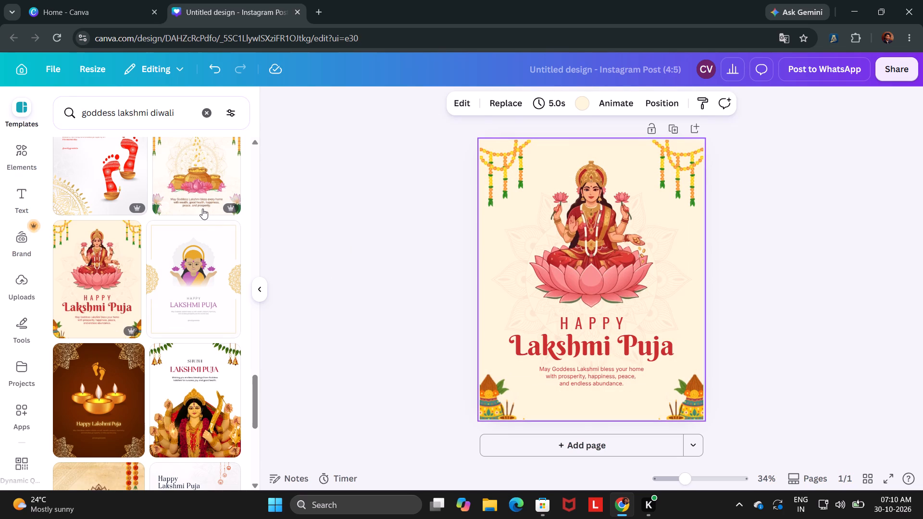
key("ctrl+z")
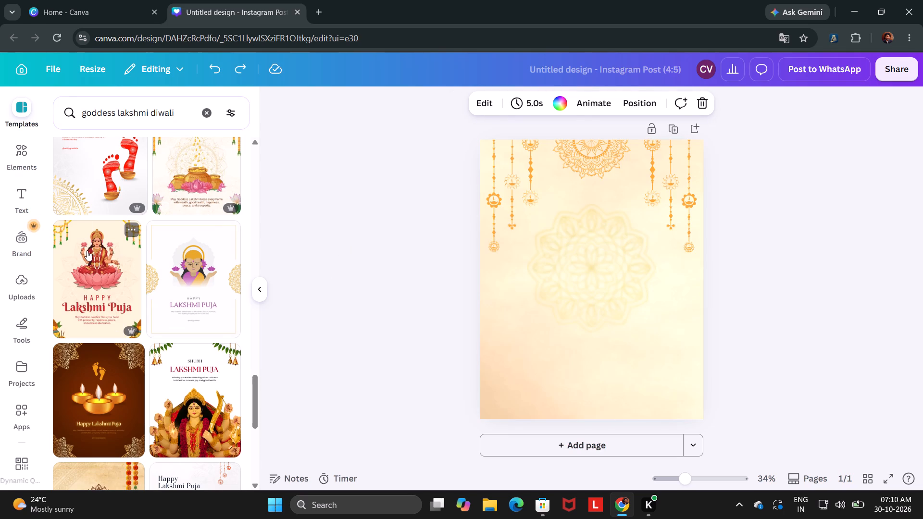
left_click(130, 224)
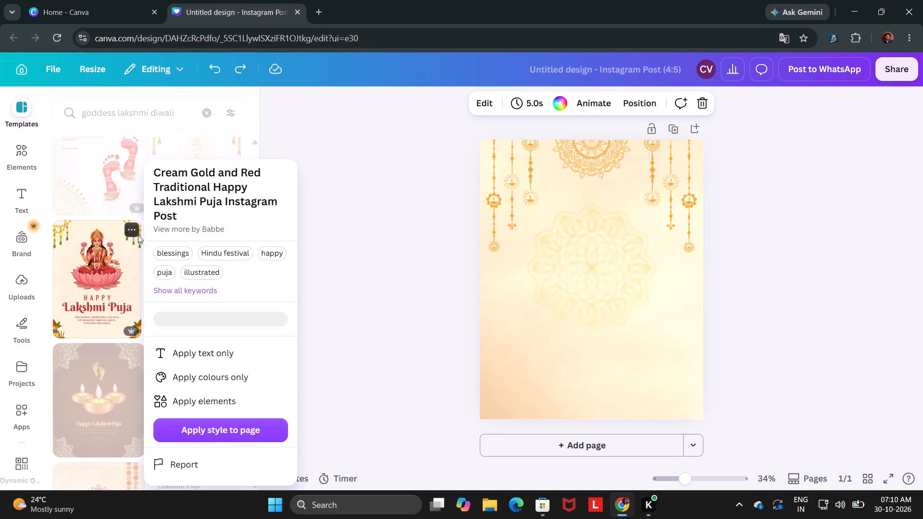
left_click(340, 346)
Add a second page and apply the cream Happy Lakshmi Puja template with the seated goddess to it.
left_click(557, 446)
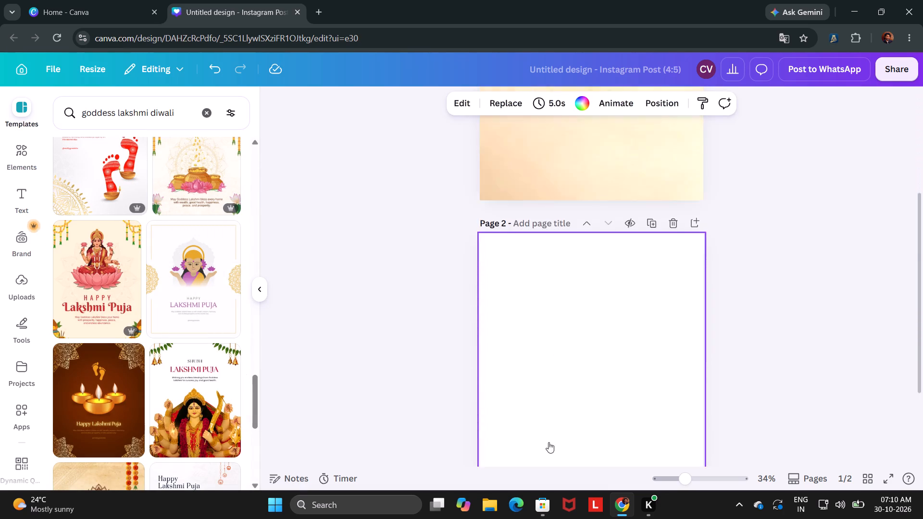
left_click(81, 256)
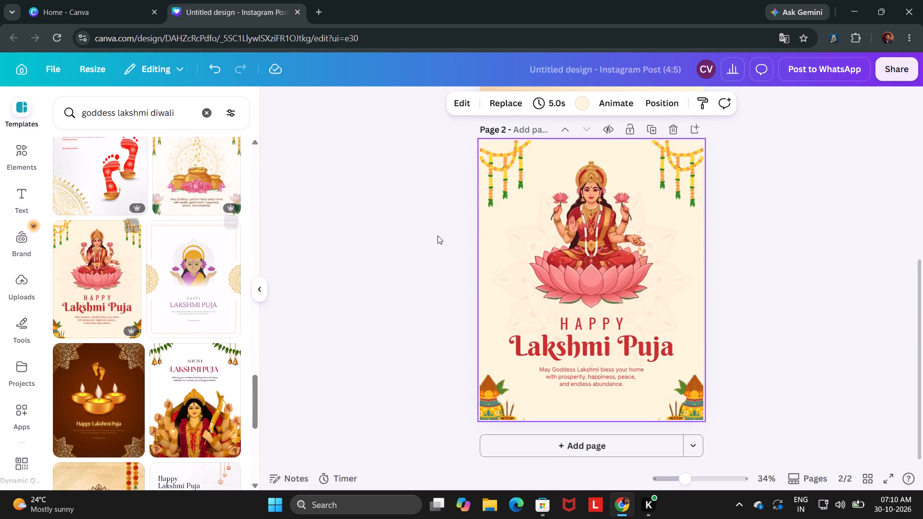
Move the Goddess Lakshmi illustration from page 2 onto page 1, centred horizontally below the hanging ornaments.
left_click(570, 219)
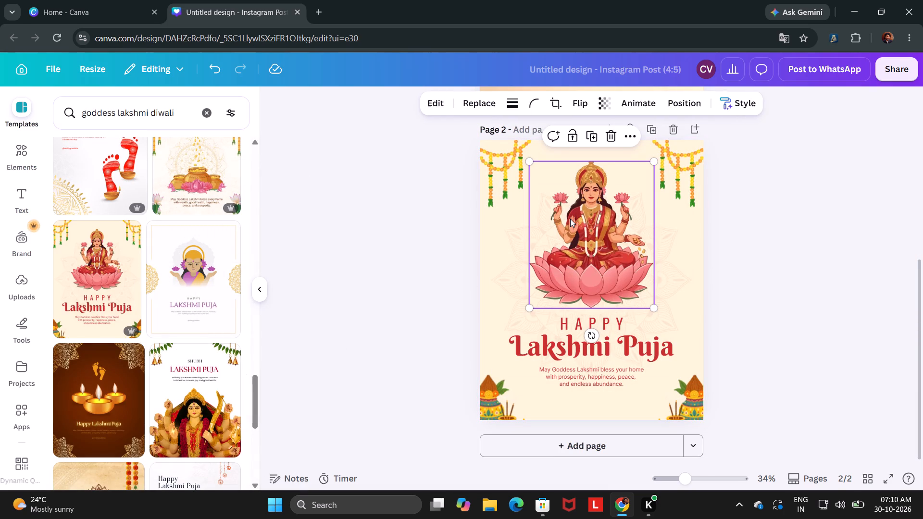
left_click_drag(570, 219, 579, 97)
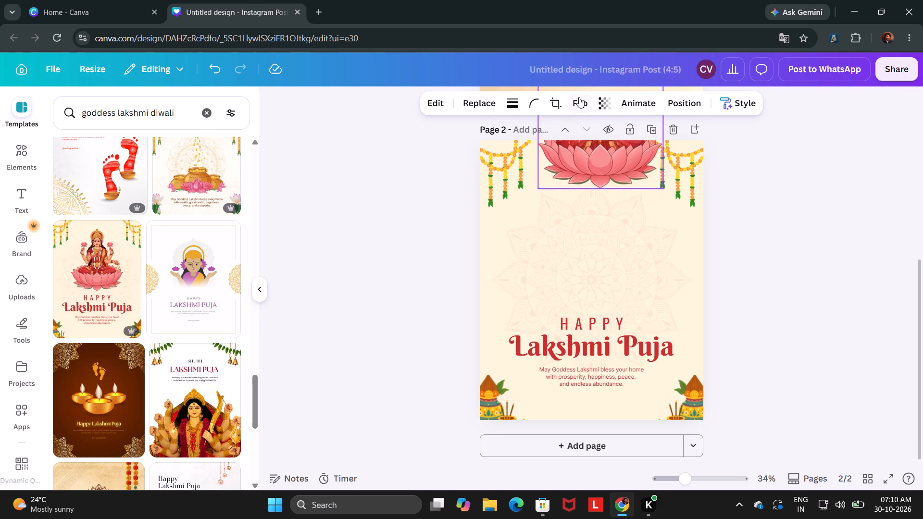
left_click_drag(579, 97, 575, 44)
scroll(386, 196, "up", 4)
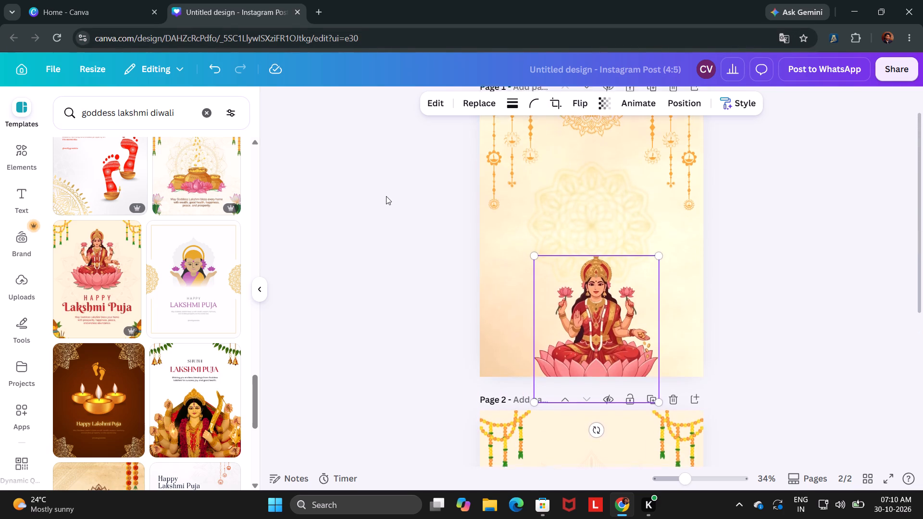
left_click_drag(598, 321, 595, 253)
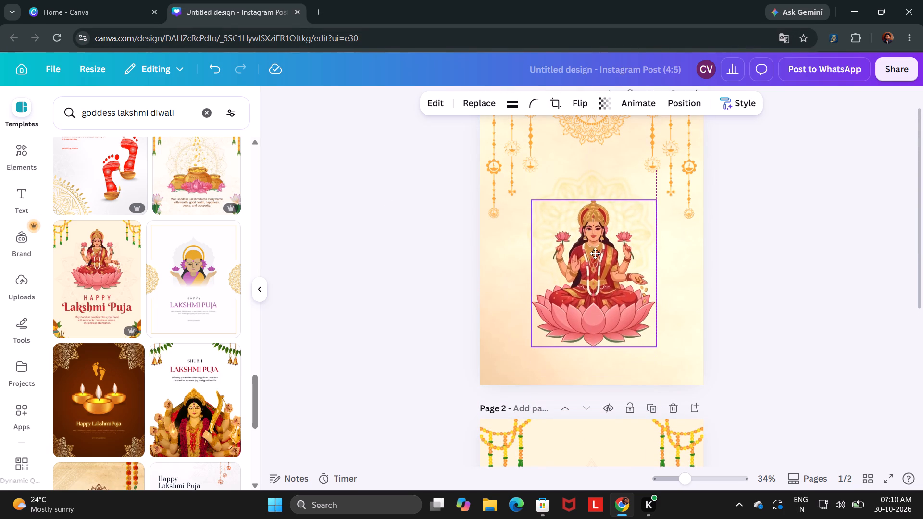
left_click_drag(595, 253, 594, 252)
left_click(364, 268)
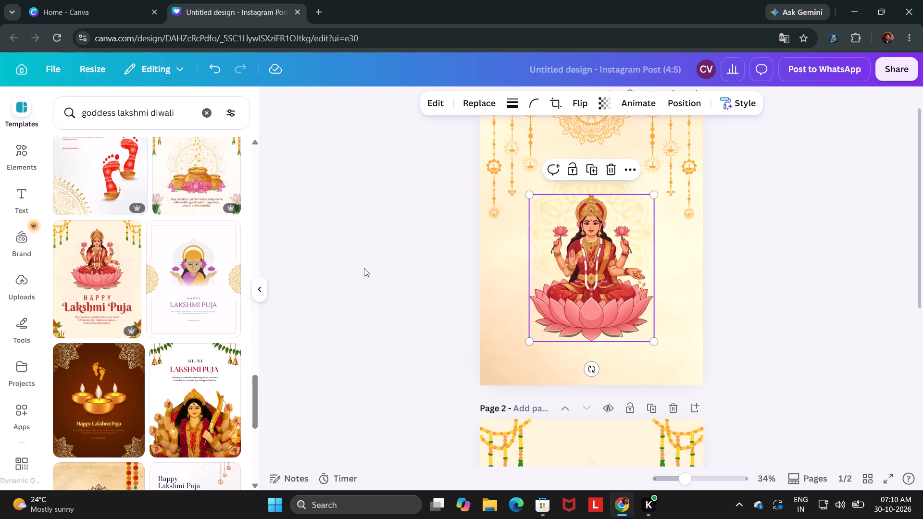
Lower the Lakshmi illustration on page 1 so its lotus base runs past the page's bottom edge, slightly right of centre.
left_click(628, 211)
left_click_drag(566, 254, 578, 332)
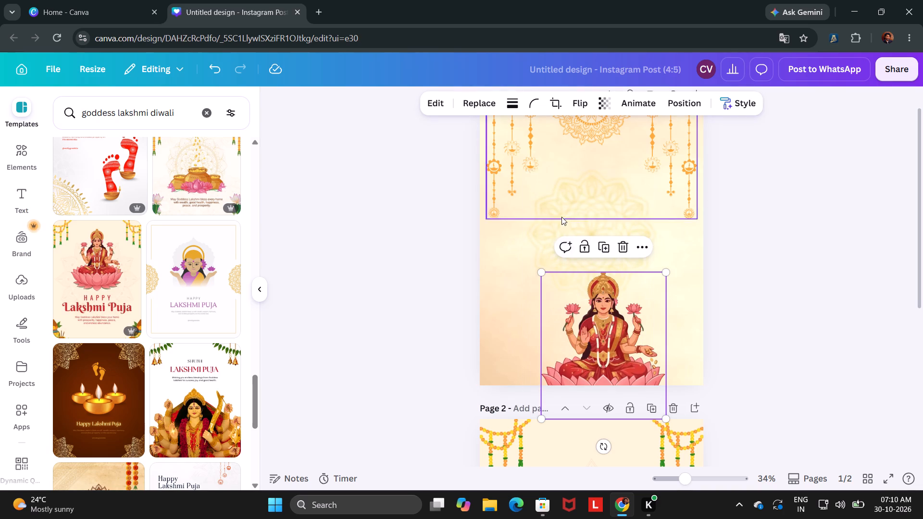
left_click(564, 214)
left_click(763, 272)
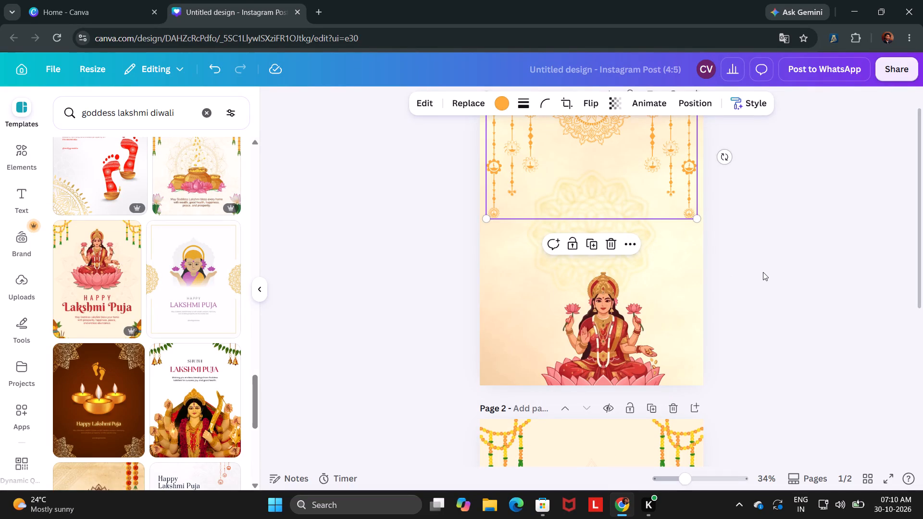
Move the faint mandala slightly up on page 1 and place the Lakshmi illustration over it near the page centre.
left_click_drag(599, 229, 599, 210)
left_click_drag(620, 353, 620, 350)
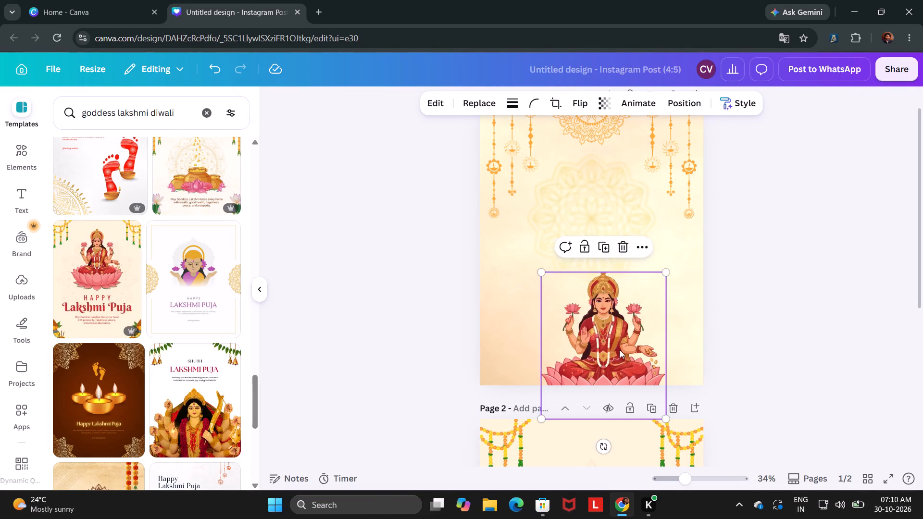
left_click_drag(620, 350, 607, 282)
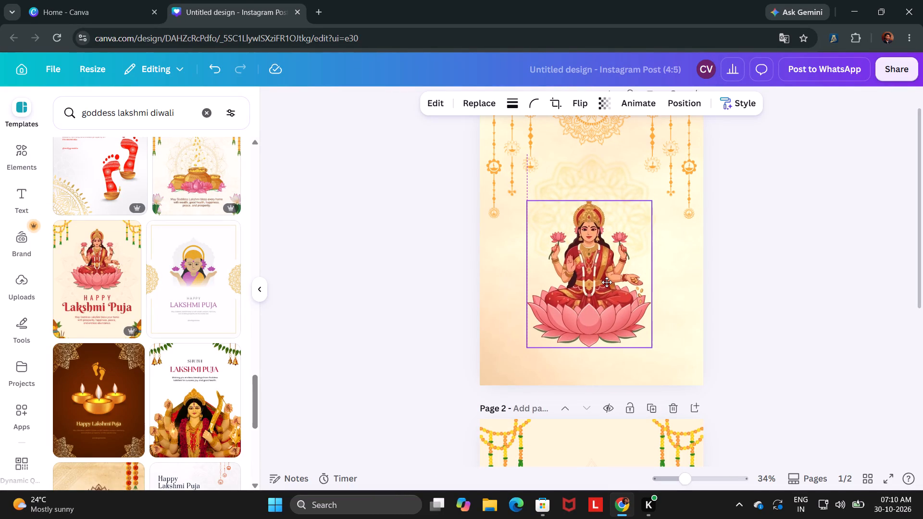
left_click_drag(607, 282, 602, 259)
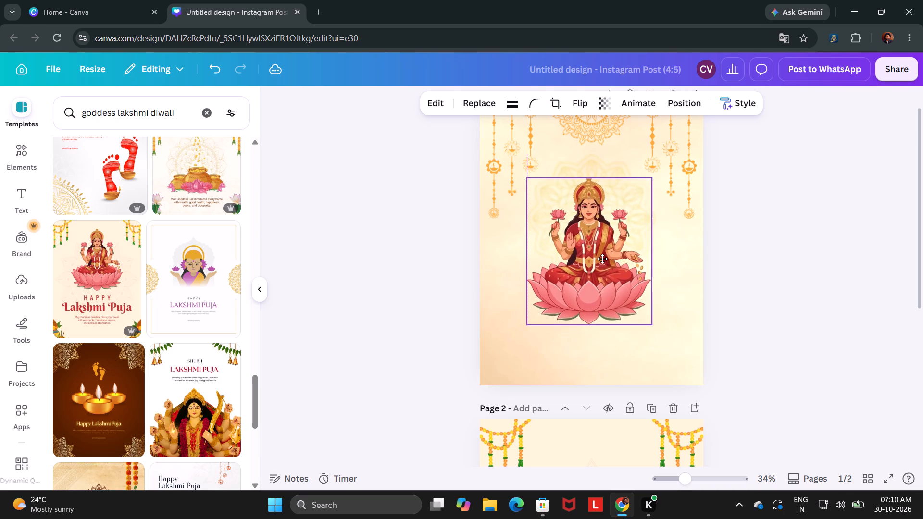
left_click_drag(602, 259, 604, 254)
left_click(737, 282)
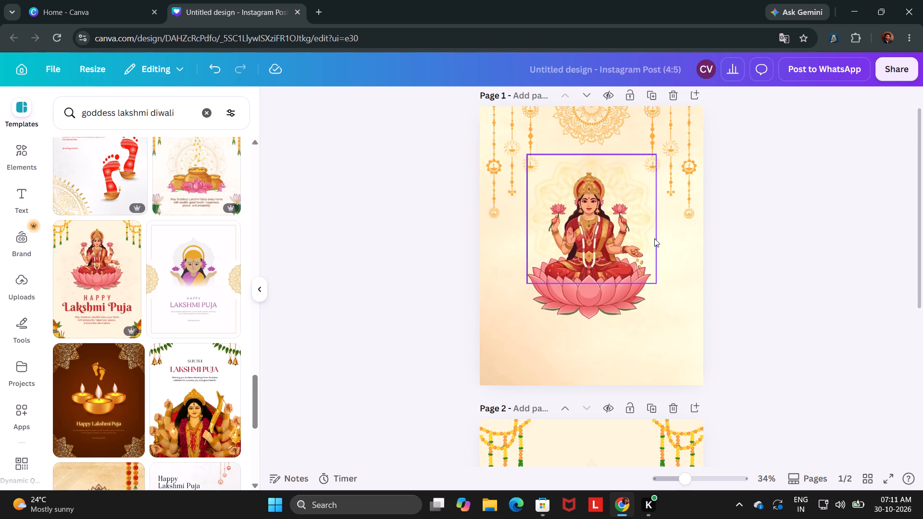
Shrink the orange hanging ornament at the top of page 1 to about 941 × 553 and centre it horizontally.
left_click(530, 136)
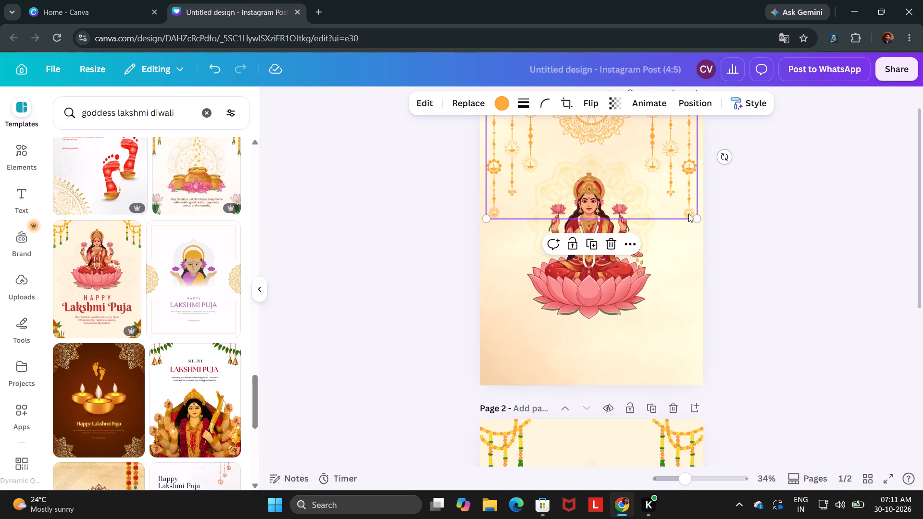
left_click_drag(693, 216, 679, 205)
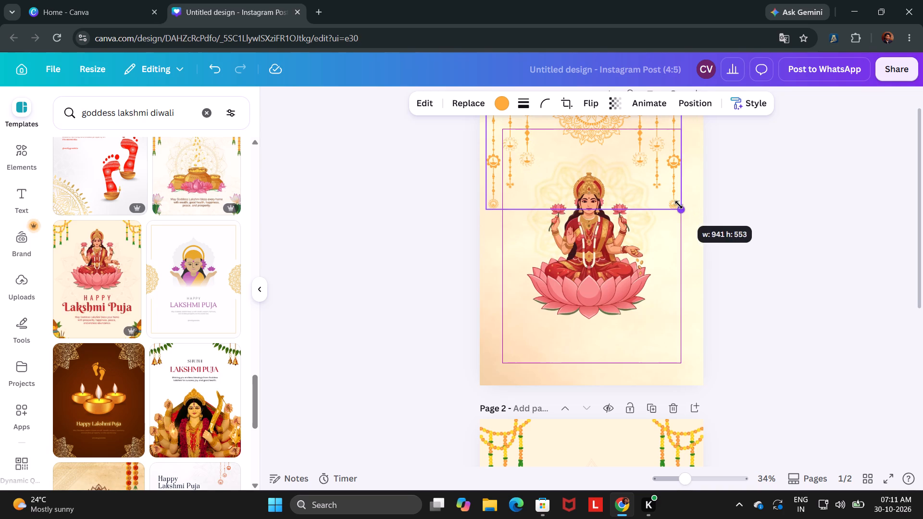
left_click_drag(679, 205, 678, 204)
left_click_drag(600, 147, 609, 145)
left_click(773, 262)
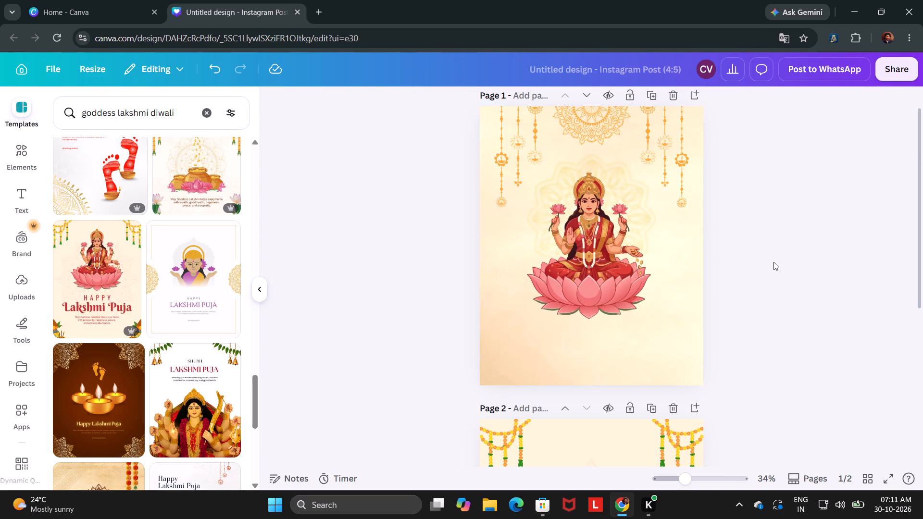
Move the Lakshmi illustration aside to the page's lower-left corner, and shrink the mandala to about 480 square, centred below the top ornament.
left_click(647, 225)
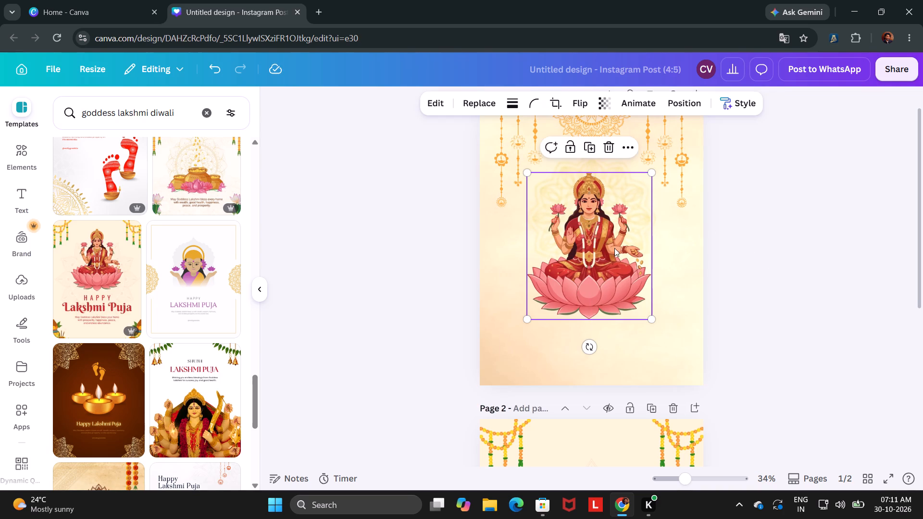
left_click_drag(614, 248, 561, 336)
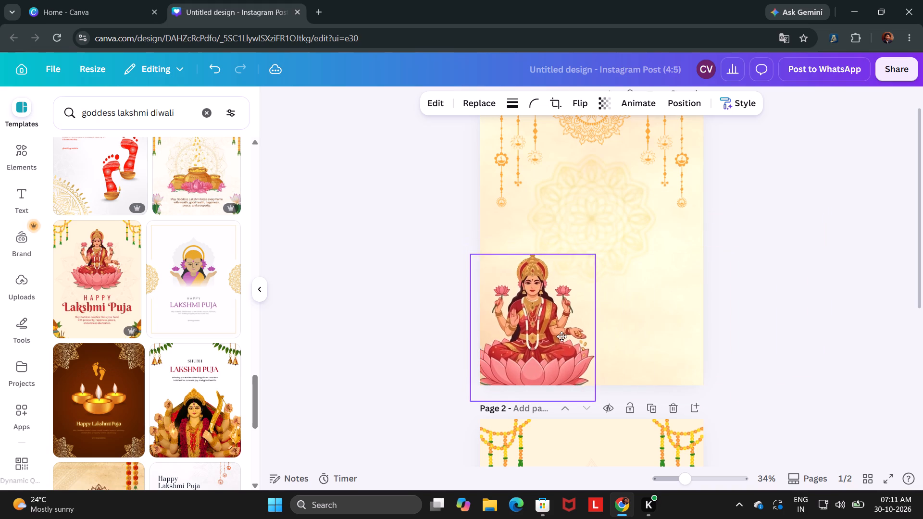
left_click_drag(561, 336, 567, 355)
left_click_drag(597, 222, 598, 204)
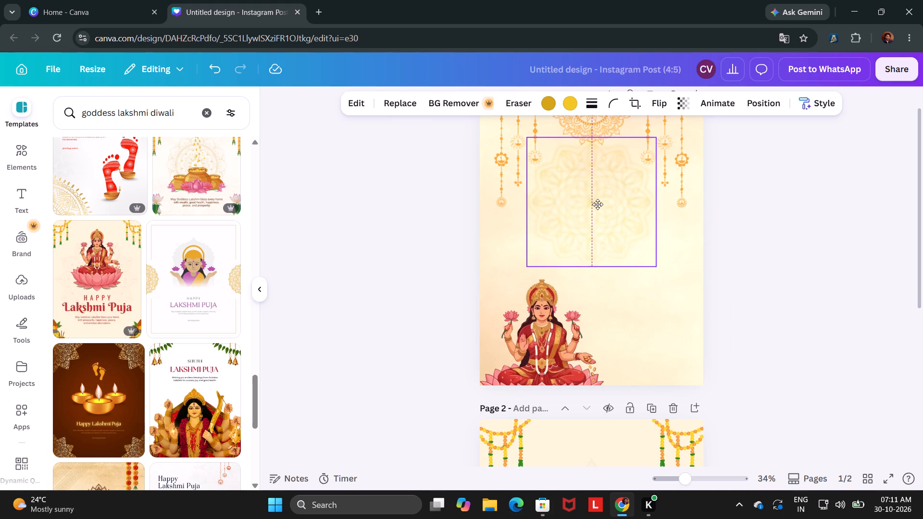
left_click_drag(598, 204, 594, 212)
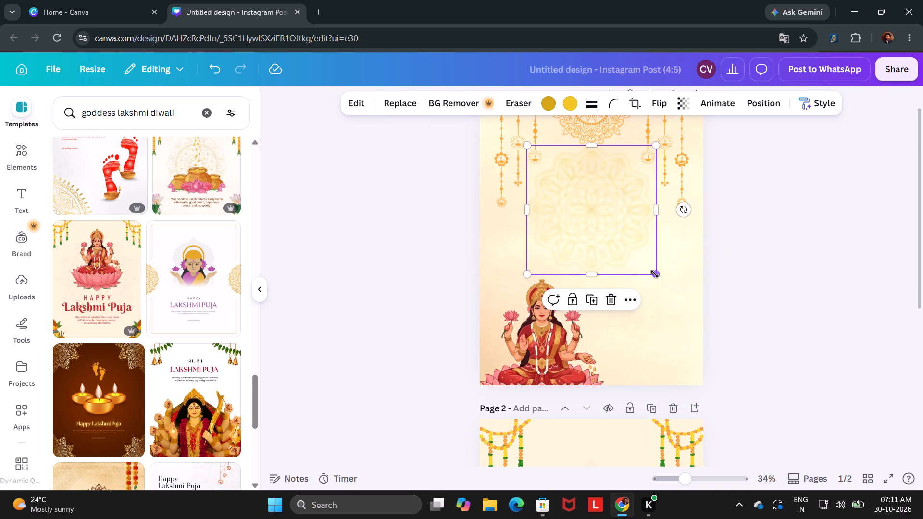
left_click_drag(655, 274, 626, 260)
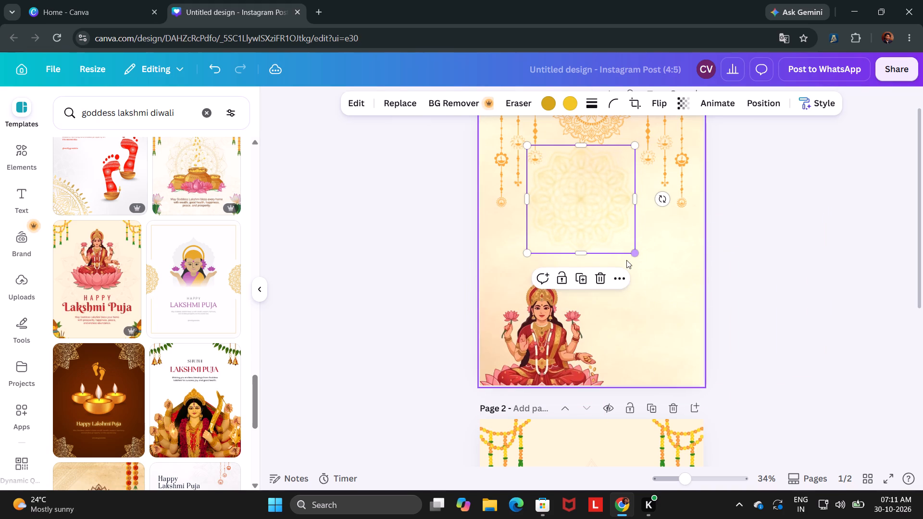
left_click_drag(578, 222, 589, 224)
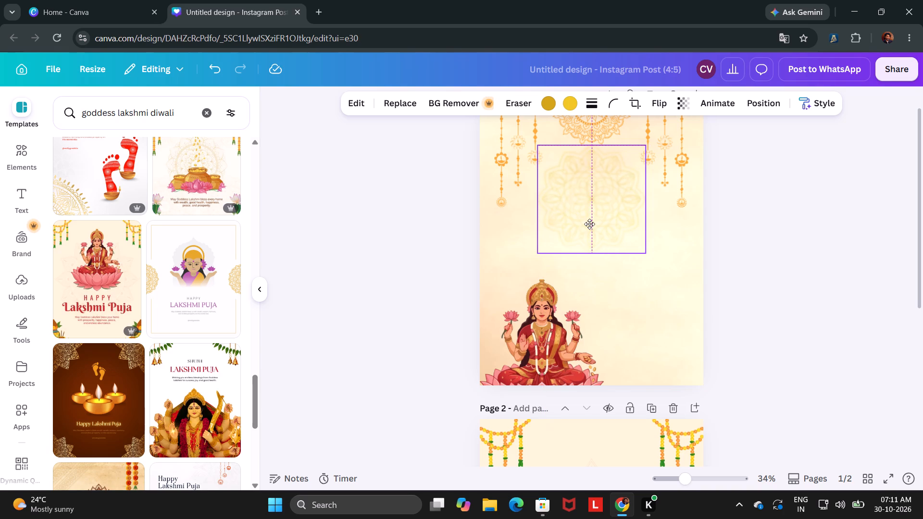
left_click_drag(589, 224, 589, 224)
left_click_drag(541, 249, 547, 239)
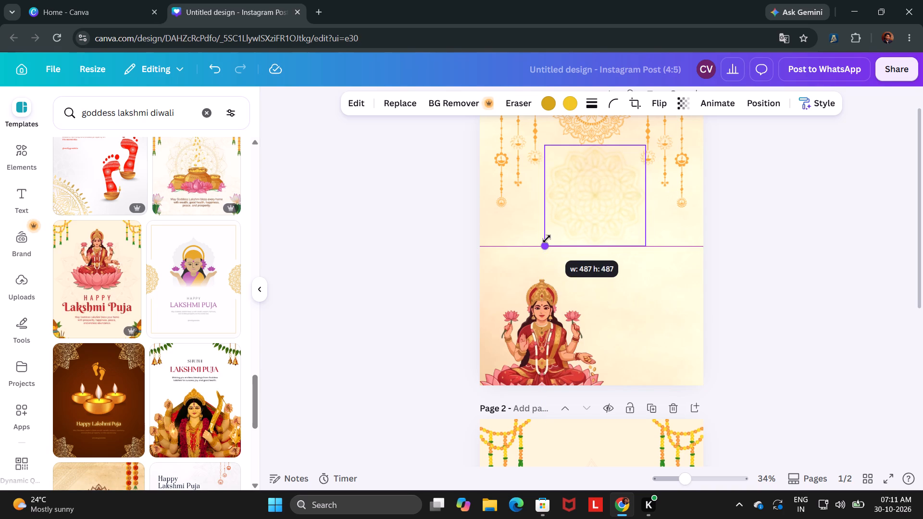
left_click_drag(547, 239, 548, 236)
left_click_drag(589, 201, 585, 202)
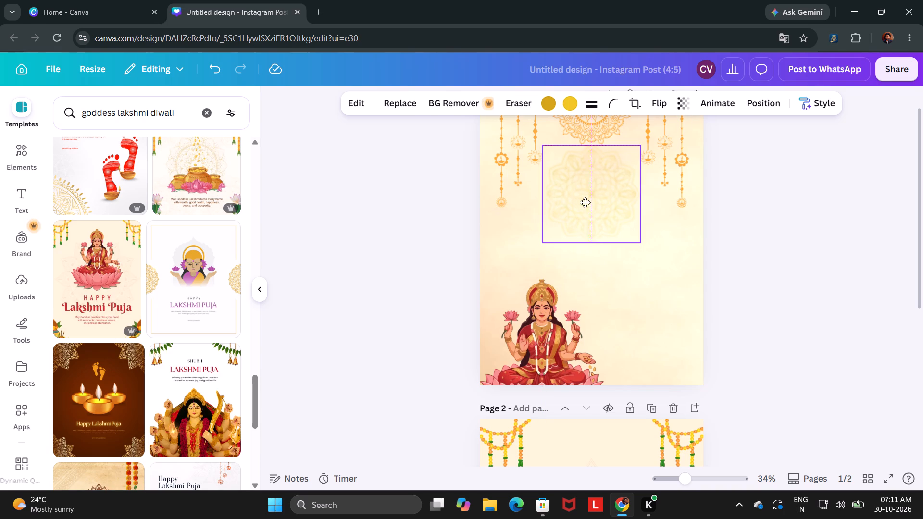
left_click_drag(585, 202, 580, 202)
Shrink the Lakshmi illustration to about 530 wide and centre it over the mandala, just below the top ornament.
left_click(536, 363)
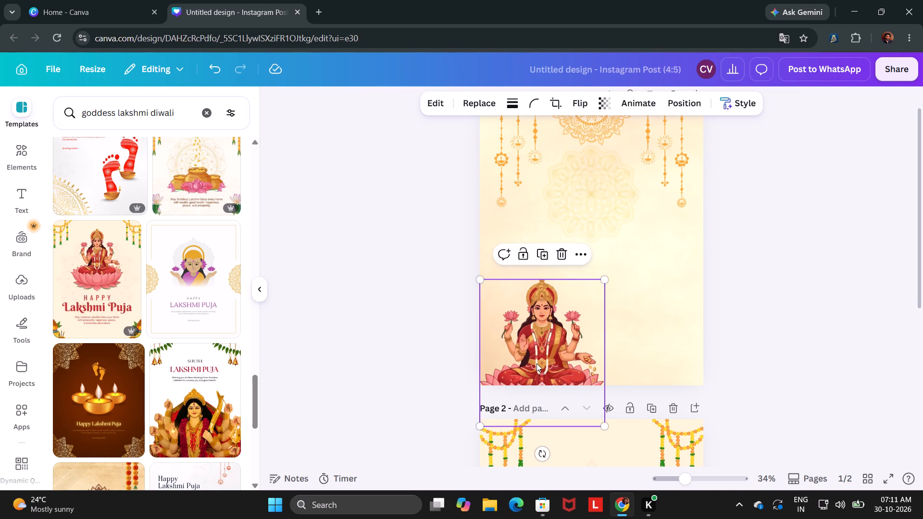
left_click_drag(536, 363, 584, 270)
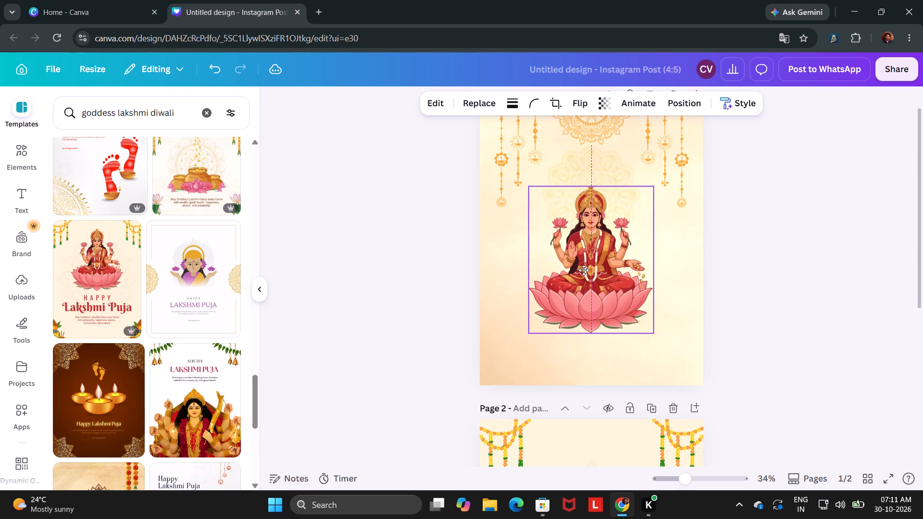
left_click_drag(584, 270, 583, 258)
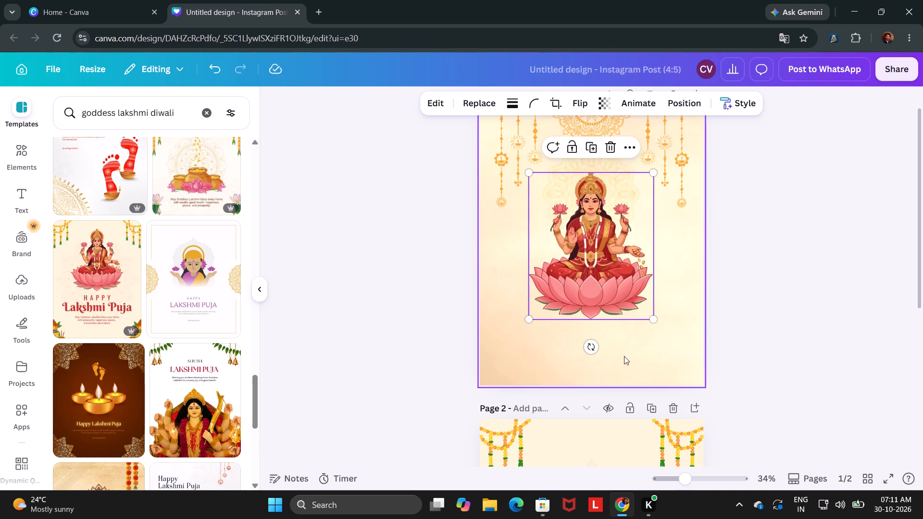
left_click_drag(652, 321, 633, 303)
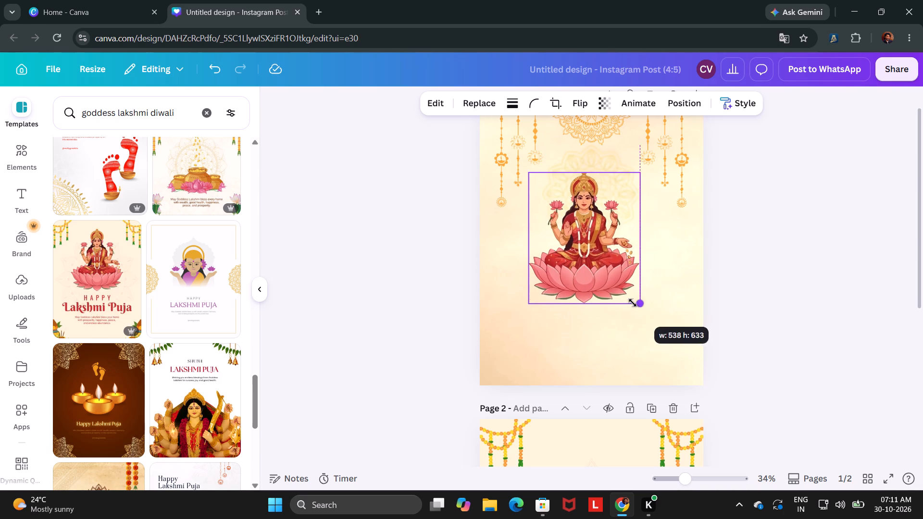
left_click_drag(633, 303, 632, 303)
left_click_drag(582, 246, 589, 245)
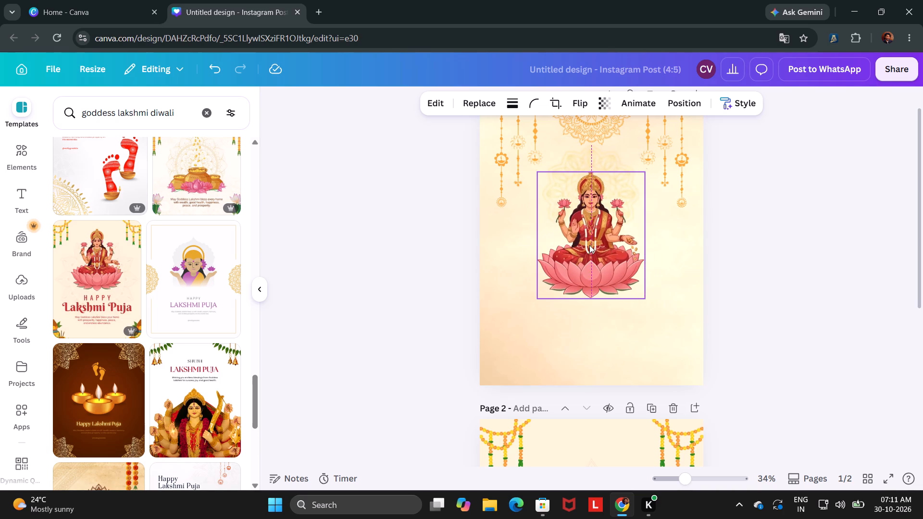
left_click(745, 312)
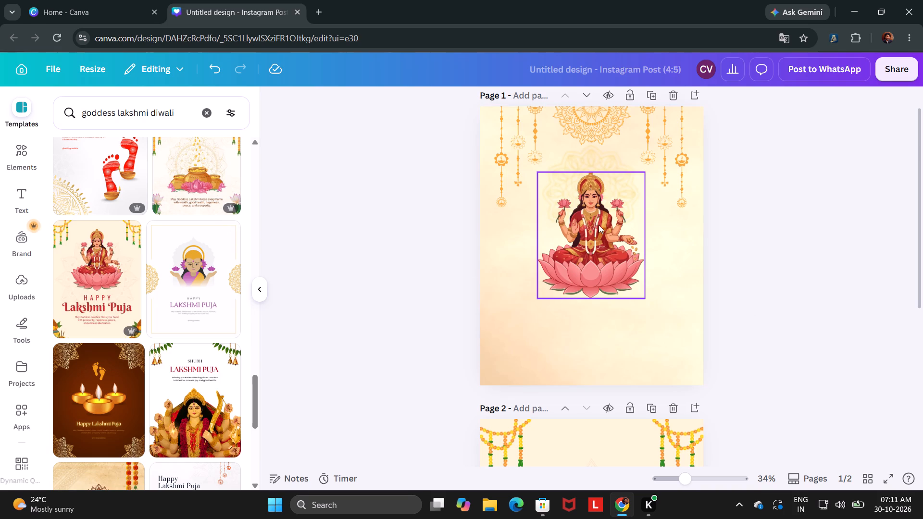
left_click_drag(596, 226, 593, 198)
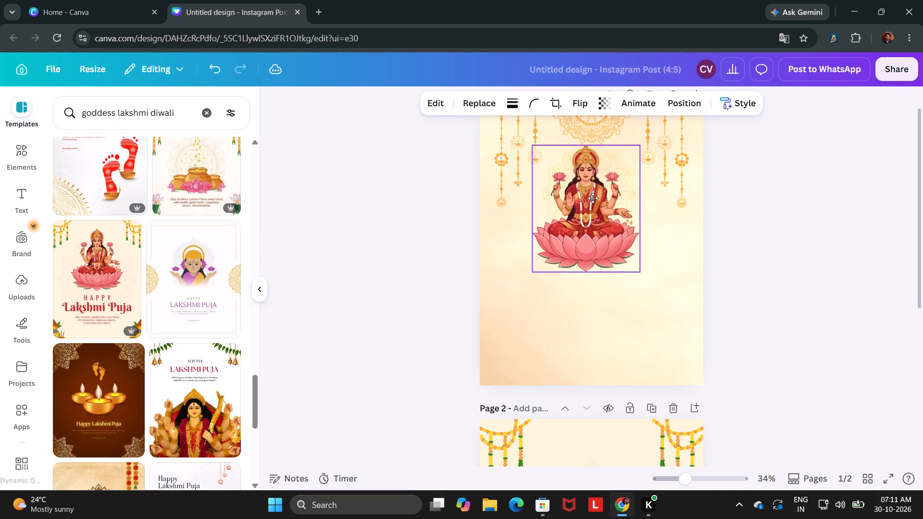
left_click_drag(593, 198, 597, 197)
left_click(768, 306)
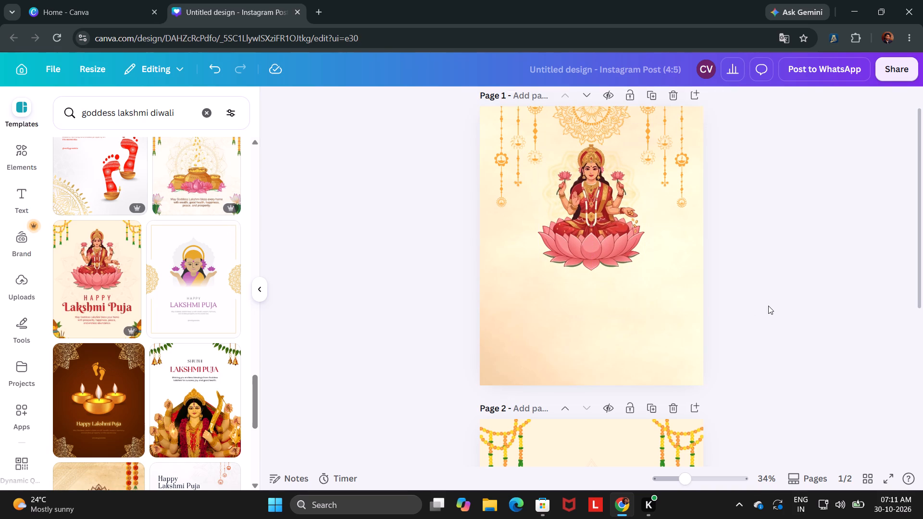
Clear the template search and search Google in a new browser tab for "crackers names".
scroll(217, 259, "up", 5)
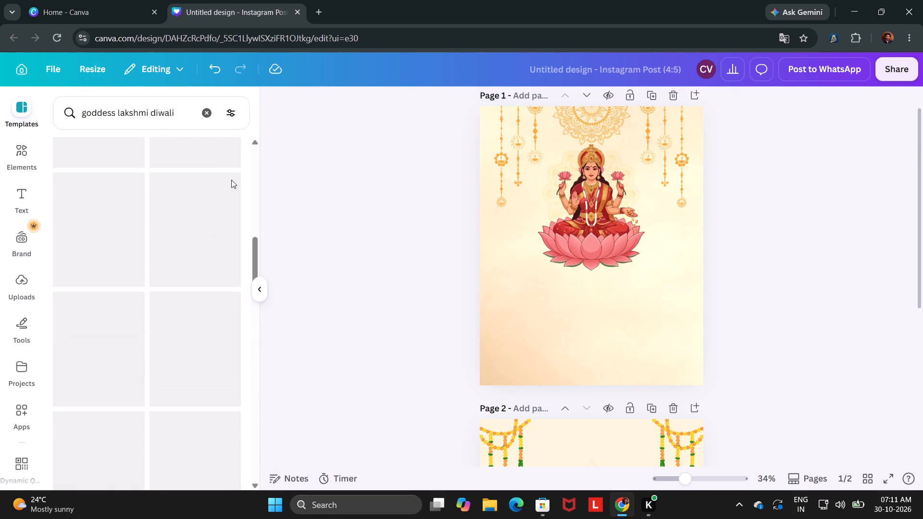
left_click(211, 116)
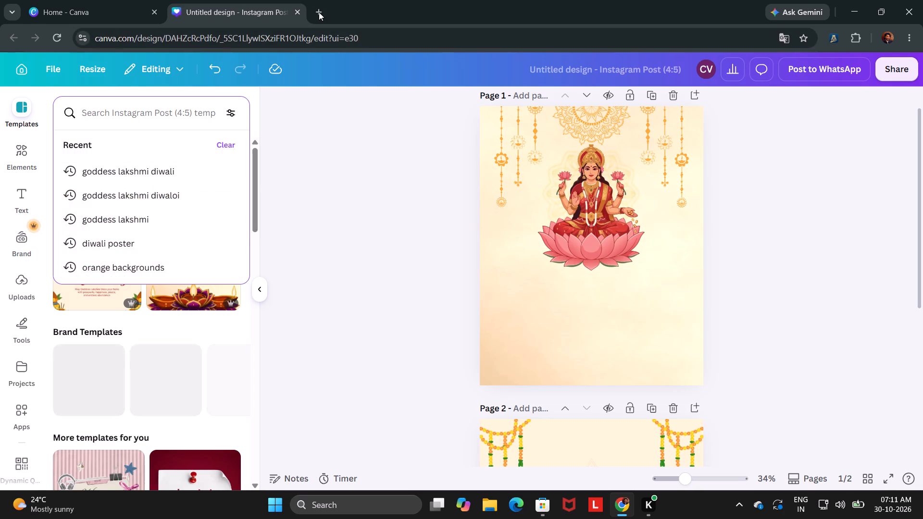
left_click(318, 12)
left_click(307, 236)
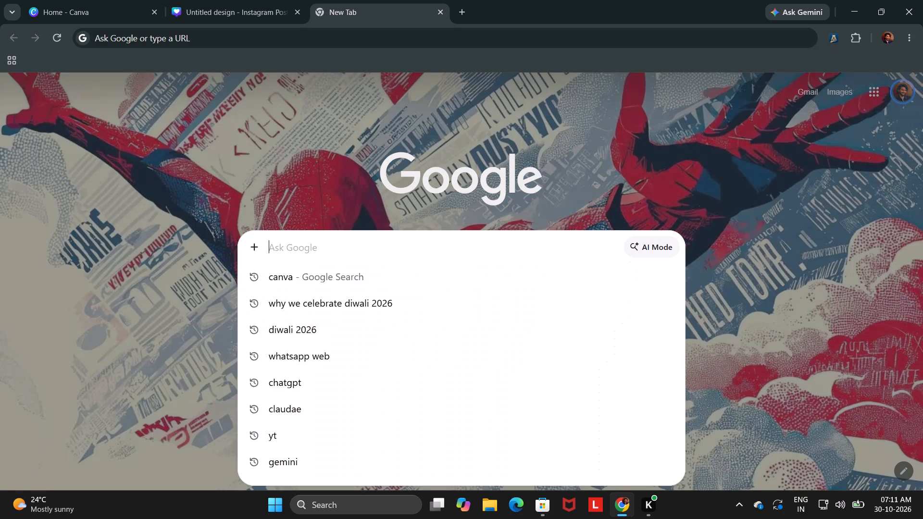
type("crackers names")
key("Return")
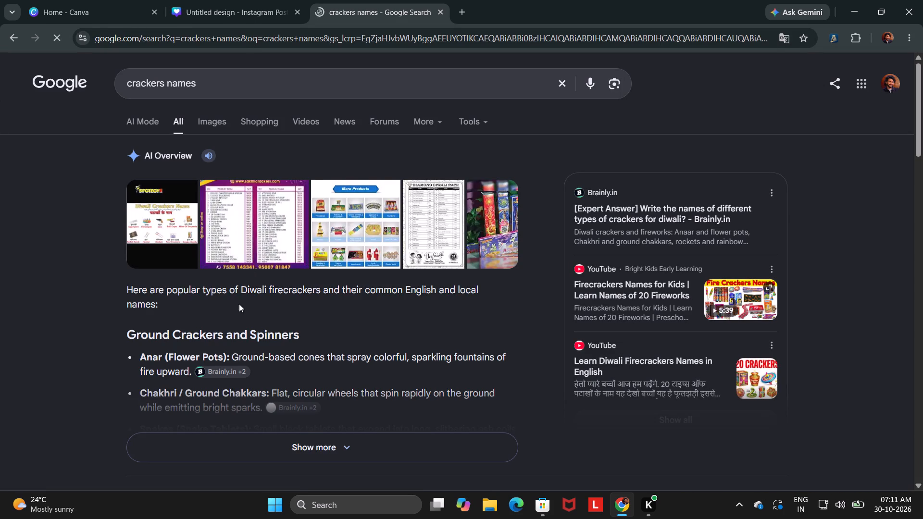
Return to the Instagram post design and search the templates for "flower pots".
left_click(215, 0)
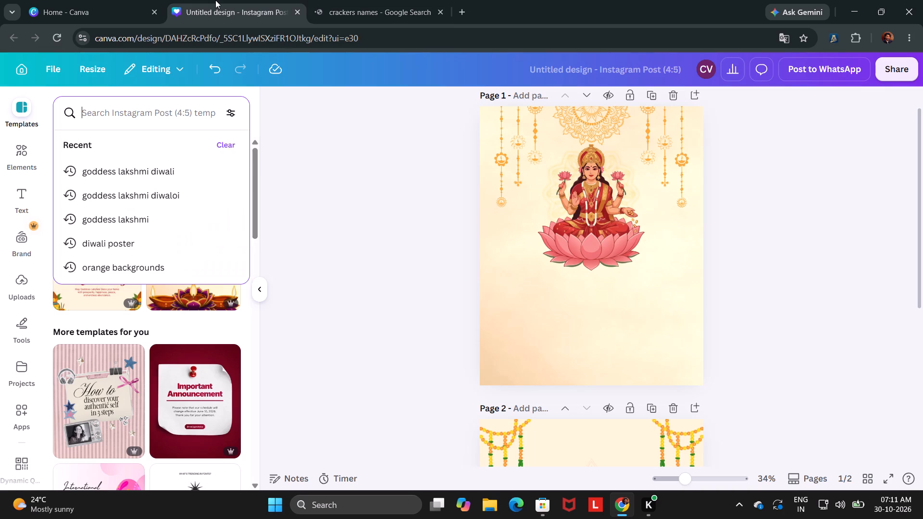
type("flower pots")
key("Return")
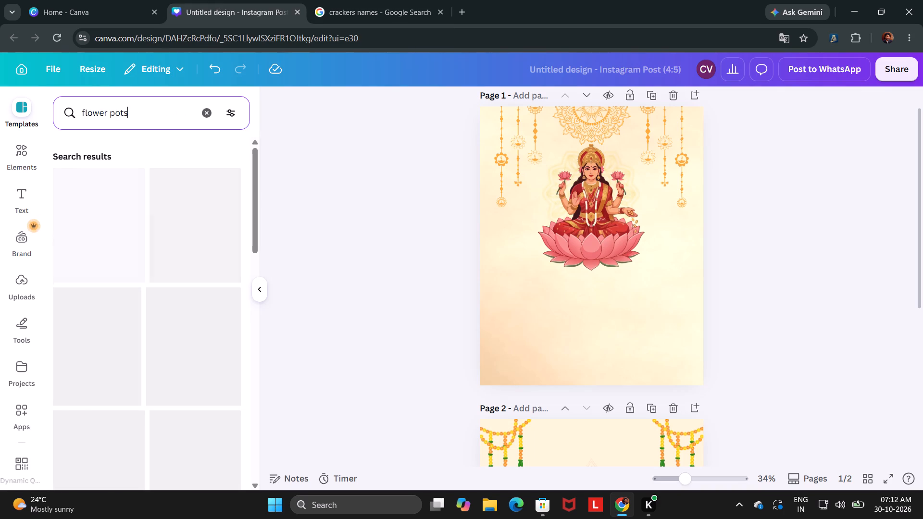
scroll(187, 313, "down", 3)
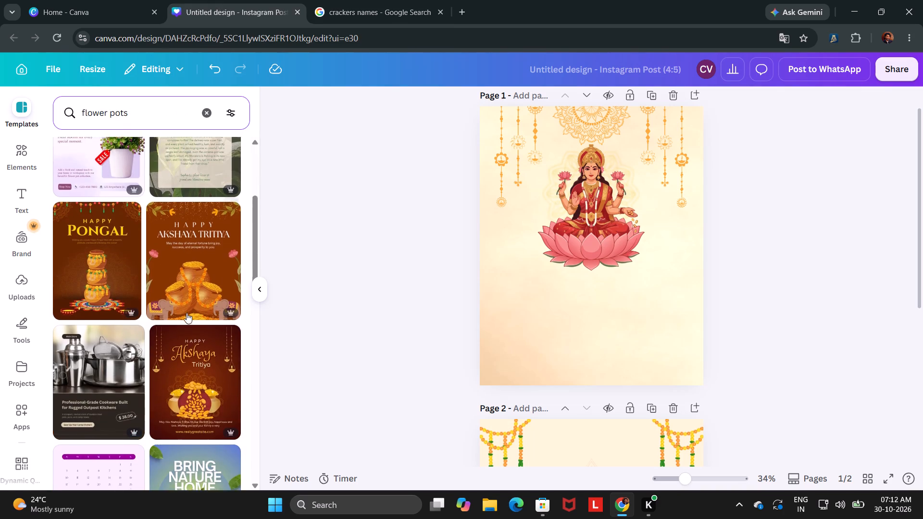
scroll(187, 313, "up", 6)
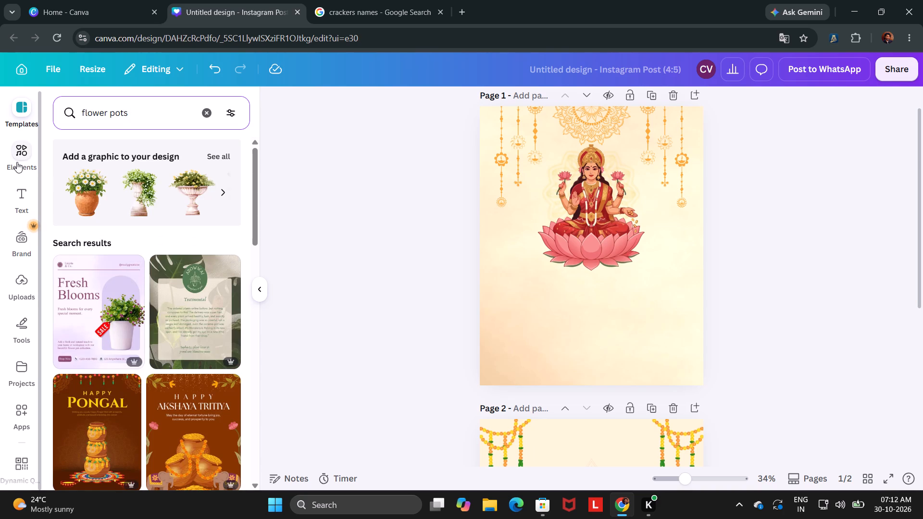
Search the elements library for "flower pots" and look through the results.
left_click(17, 162)
left_click(125, 115)
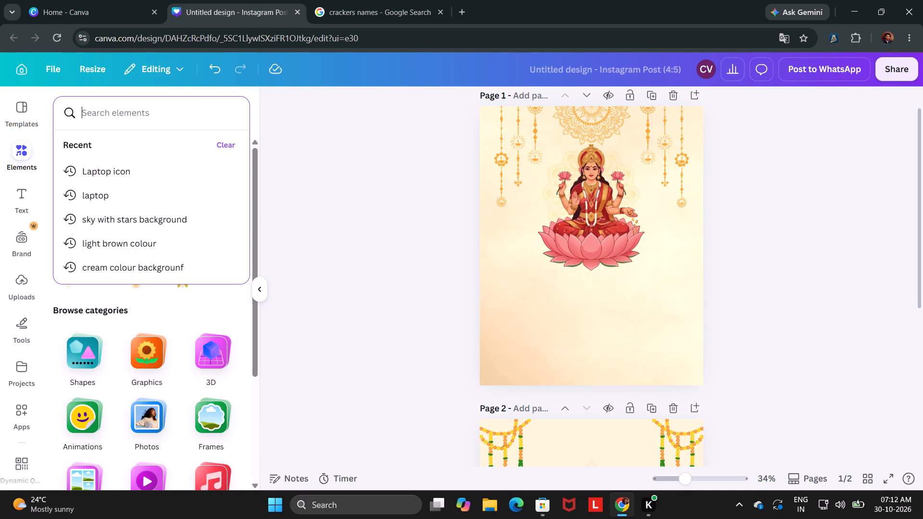
type("flower")
key("space")
type("pots")
key("Return")
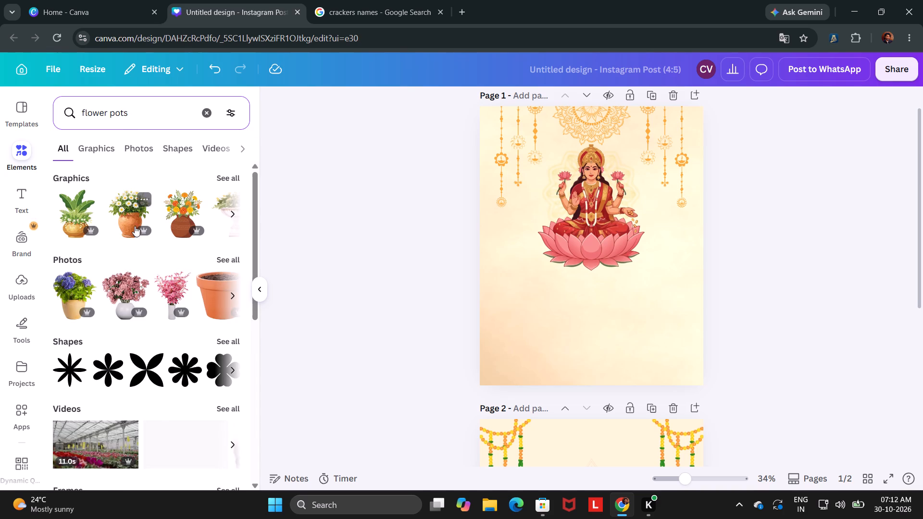
scroll(138, 316, "down", 2)
scroll(138, 316, "up", 3)
Extend the elements search to "flower pots crackers" and browse the graphics for a firecracker illustration.
key("space")
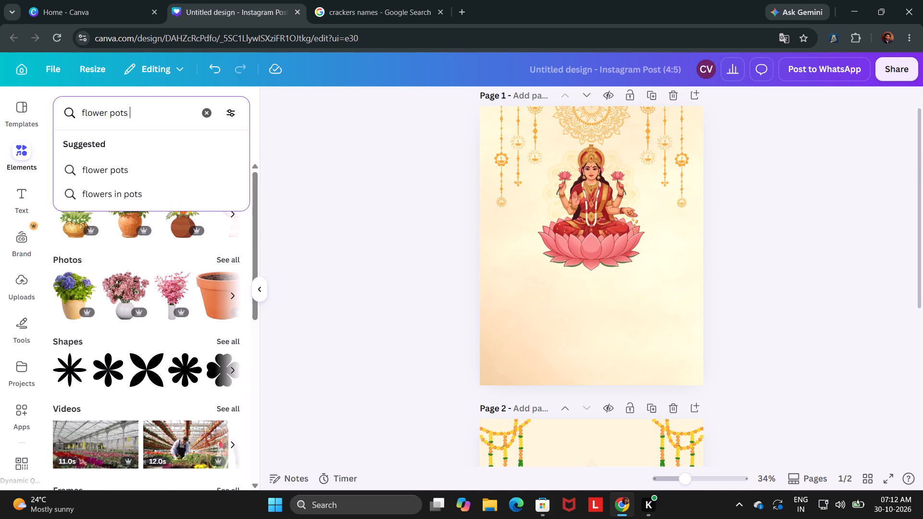
type("crackers")
key("Return")
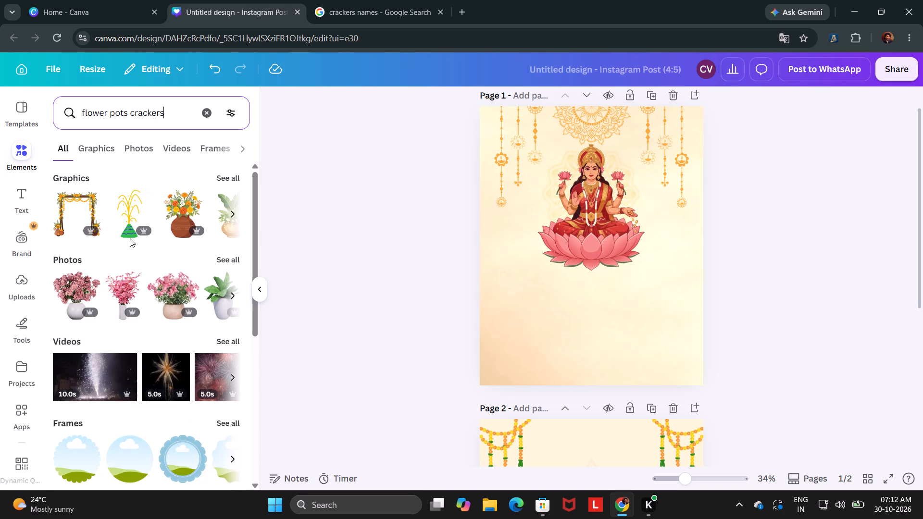
left_click(232, 212)
left_click(232, 212)
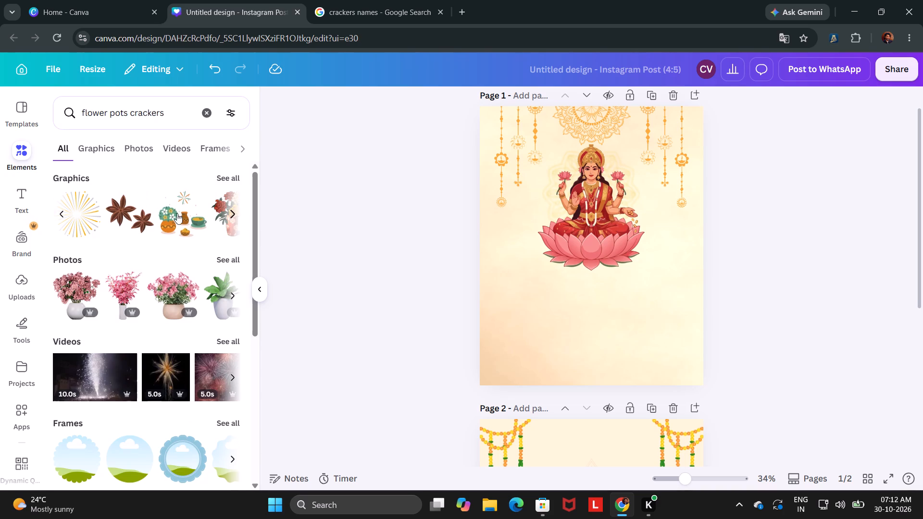
left_click(62, 214)
left_click(62, 214)
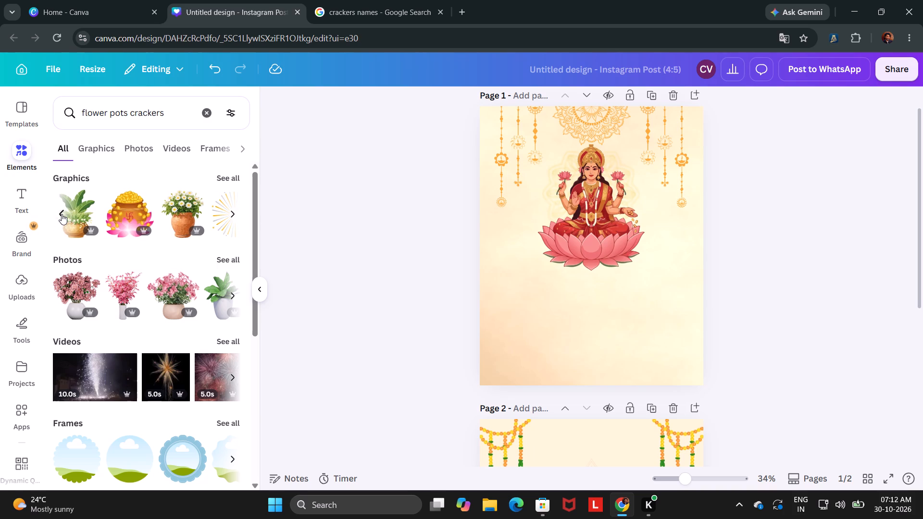
Add the green cone flower-pot firecracker with yellow sparks to page 1, shrink it and place it near the lower-left corner.
left_click(129, 215)
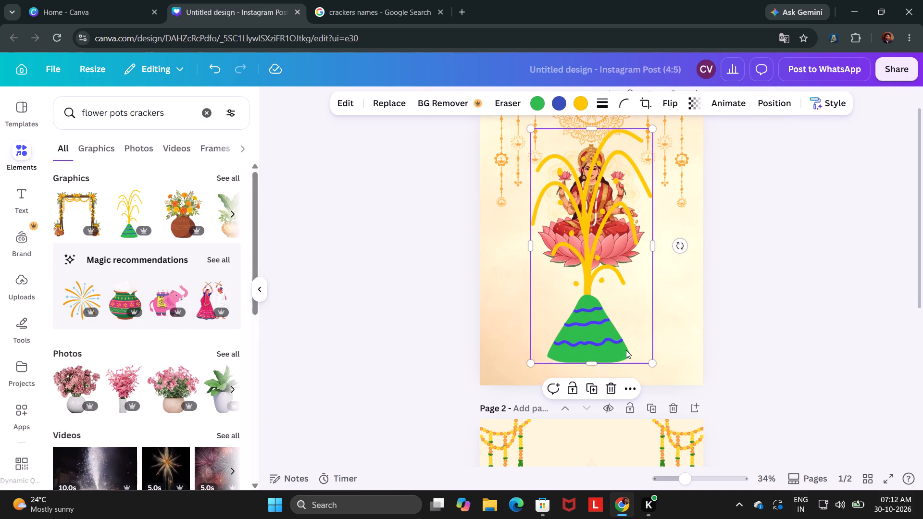
left_click_drag(652, 364, 627, 341)
left_click_drag(627, 341, 537, 280)
left_click_drag(542, 204, 524, 301)
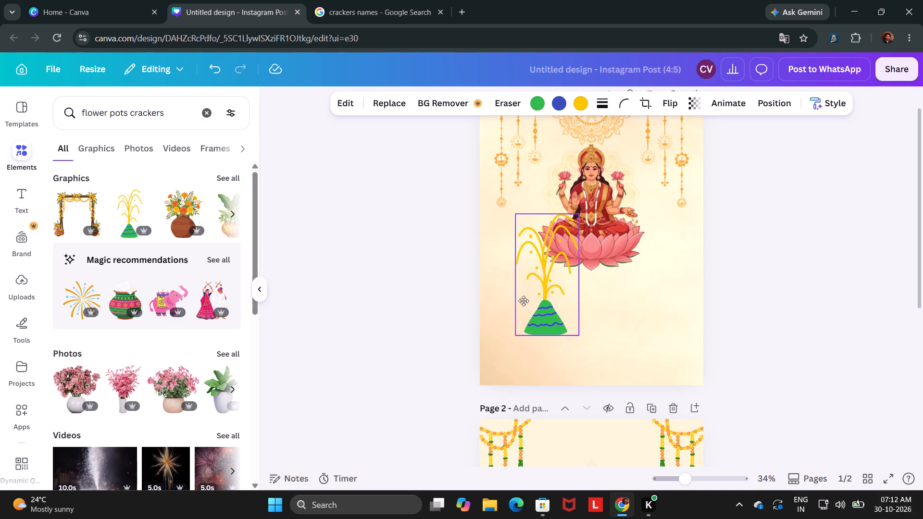
left_click_drag(524, 301, 506, 334)
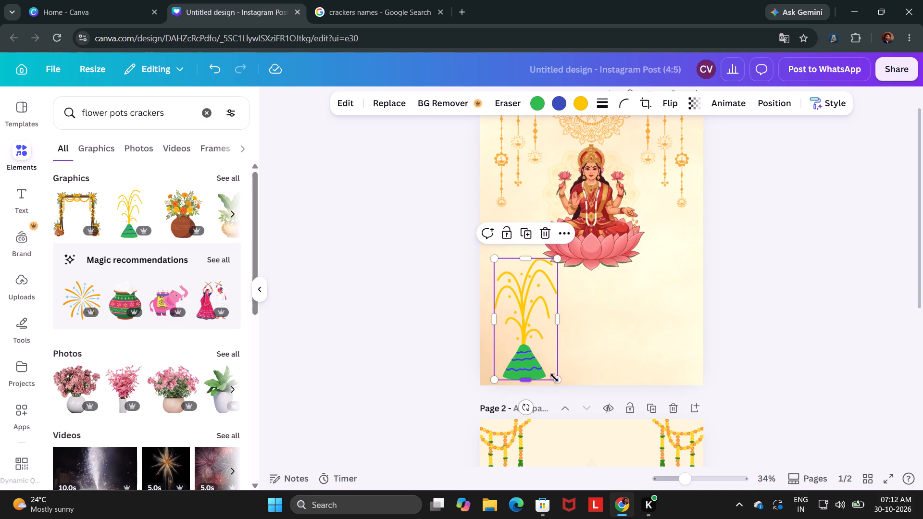
left_click_drag(556, 379, 486, 325)
left_click_drag(506, 292, 513, 338)
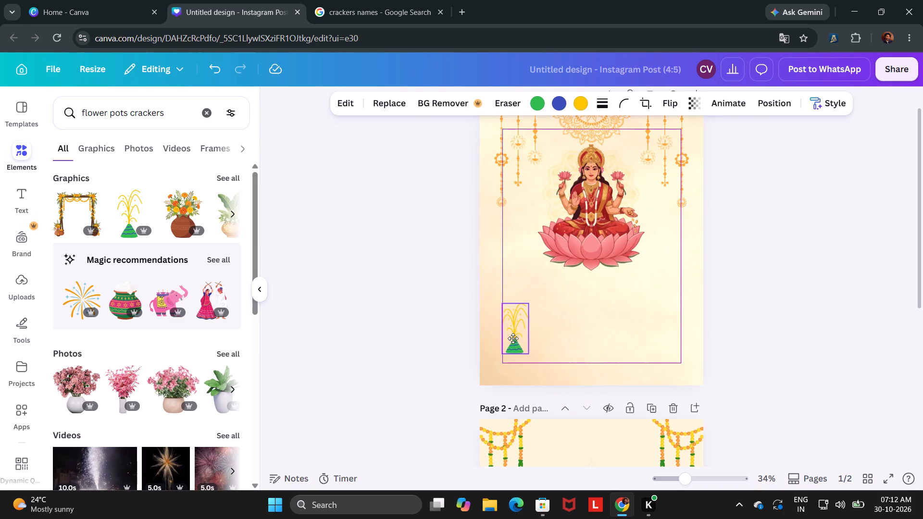
left_click_drag(513, 338, 513, 341)
left_click(757, 266)
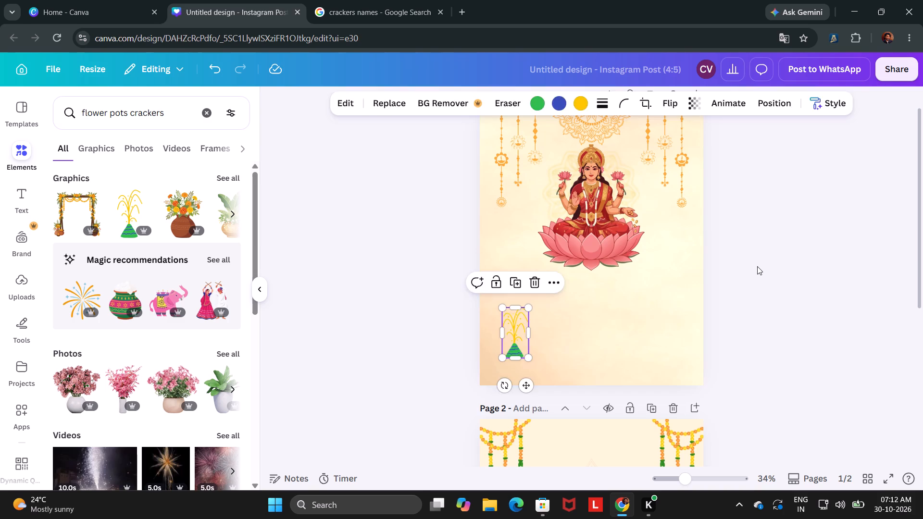
left_click_drag(512, 347, 504, 342)
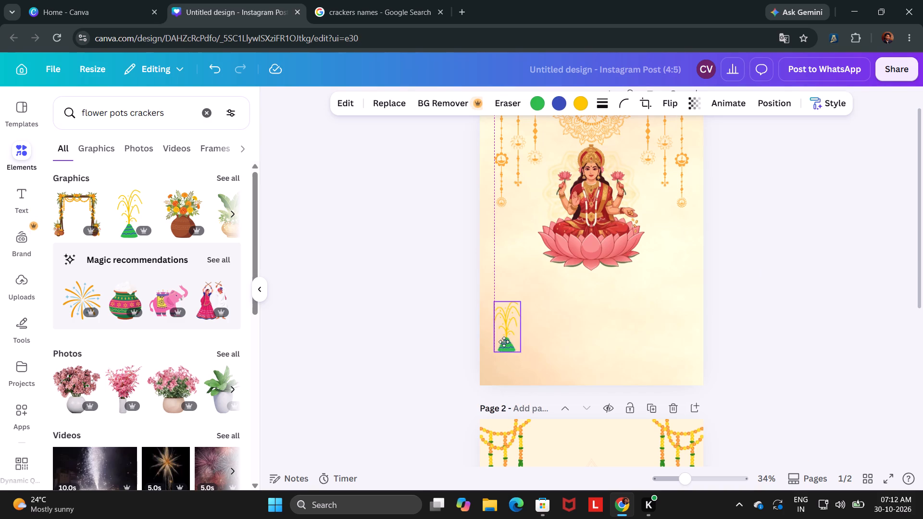
left_click_drag(504, 342, 506, 353)
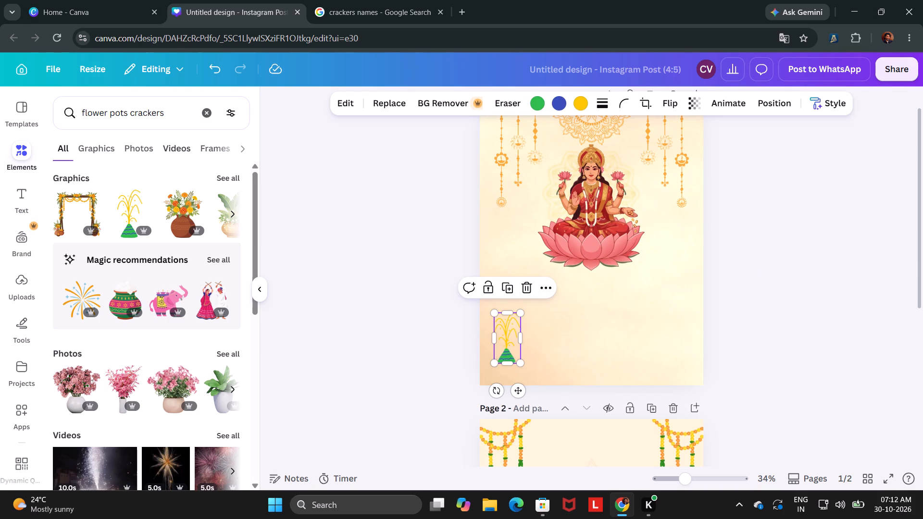
Add the gold-and-grey firework burst graphic, shrink it and place it beside the lotus near the page's right edge.
left_click(227, 212)
left_click(227, 212)
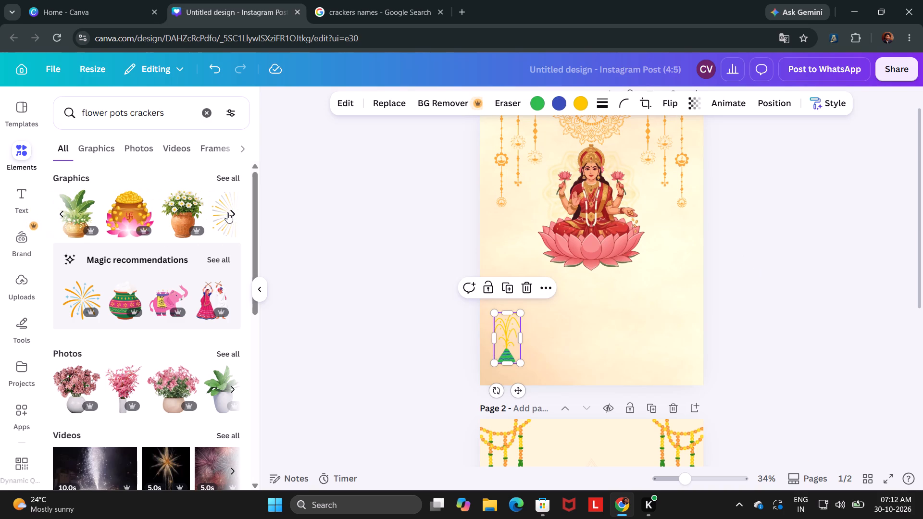
left_click(84, 226)
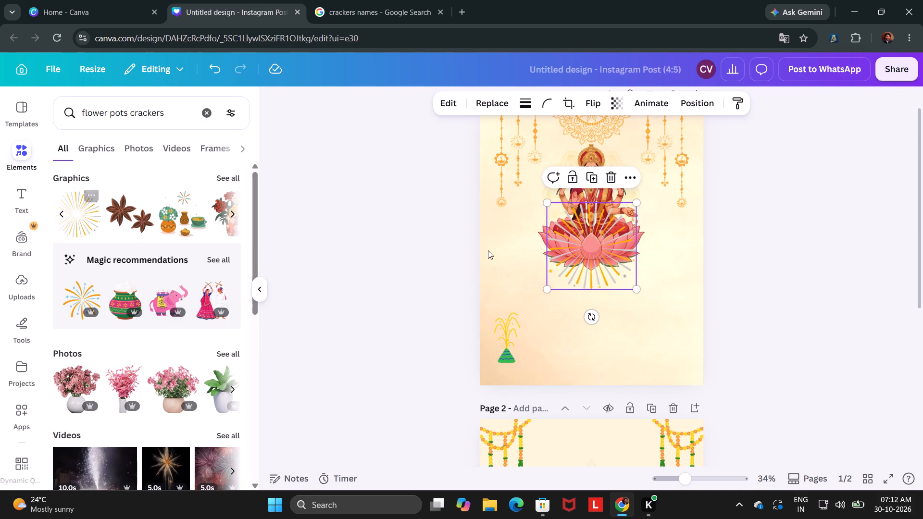
left_click_drag(607, 265, 678, 277)
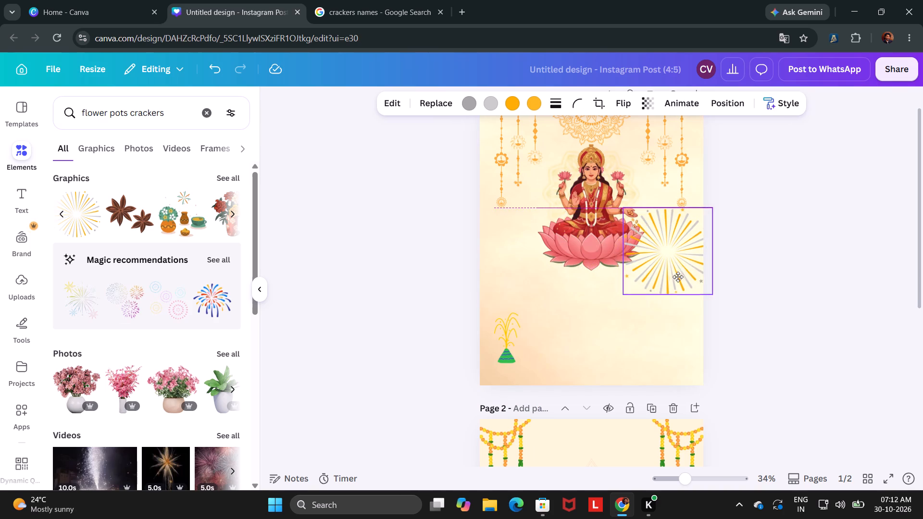
left_click_drag(678, 277, 651, 334)
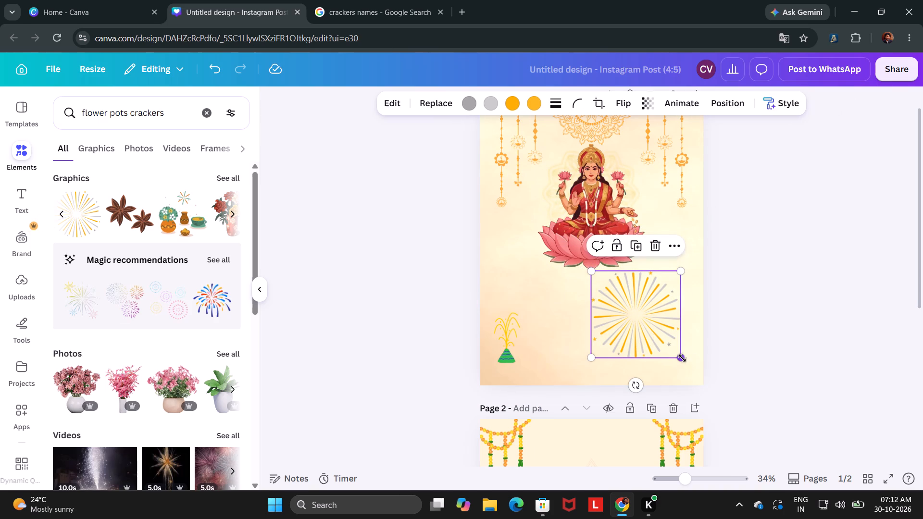
left_click_drag(682, 358, 638, 335)
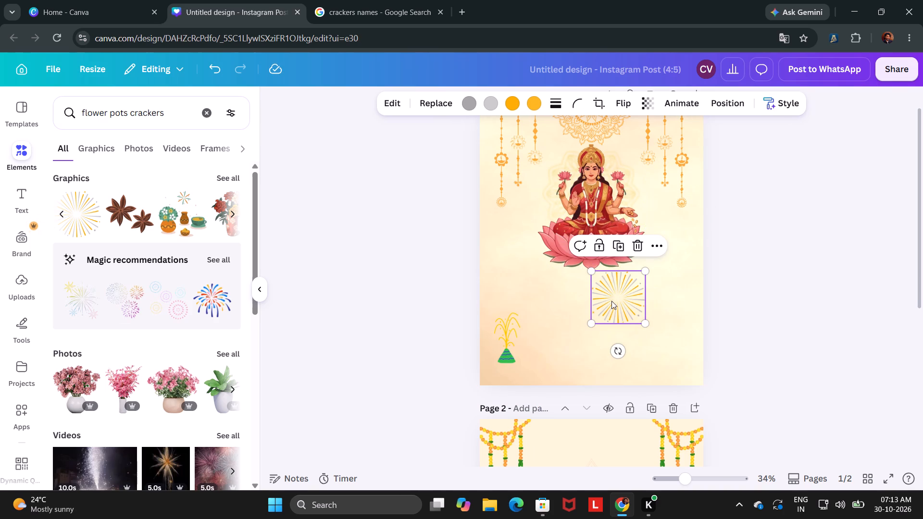
left_click_drag(611, 301, 661, 262)
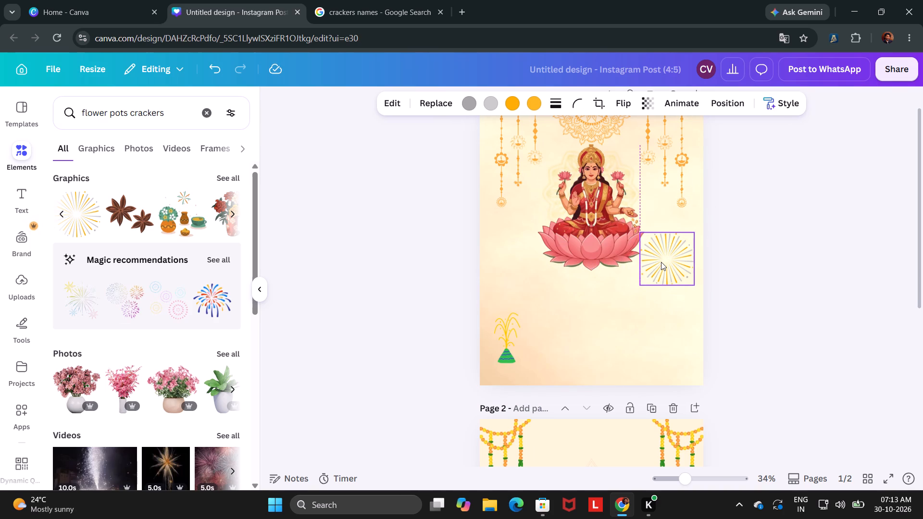
left_click_drag(661, 262, 667, 262)
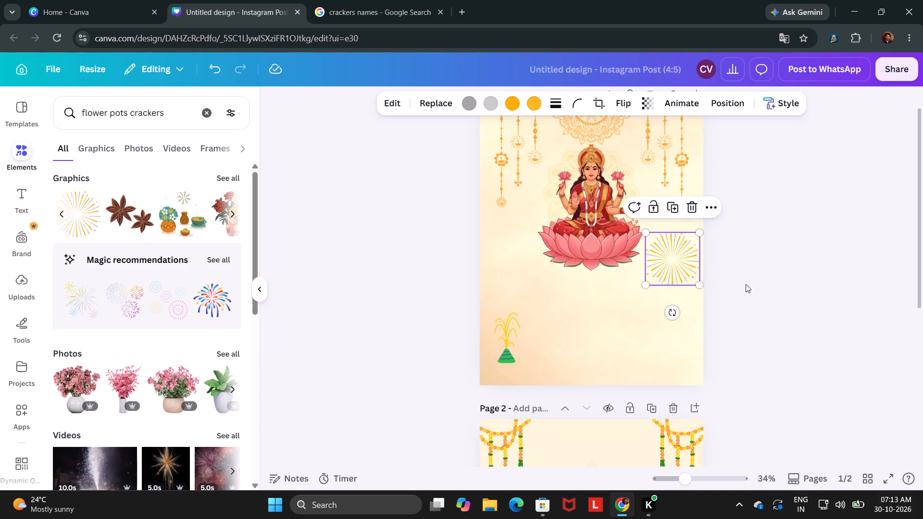
left_click(746, 284)
Fine-tune the flower-pot firecracker, making it slightly smaller and setting it a little lower near the page's lower-left corner.
left_click(514, 351)
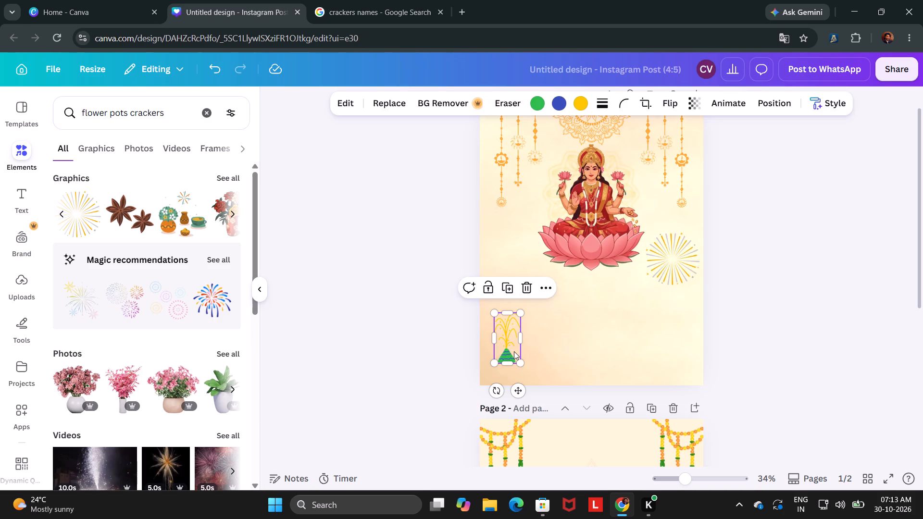
left_click_drag(521, 365, 512, 358)
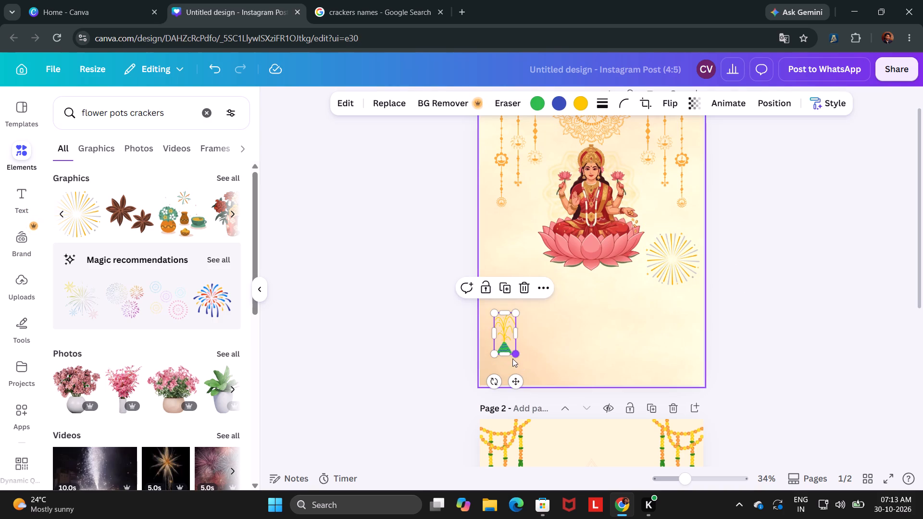
left_click_drag(500, 329, 502, 269)
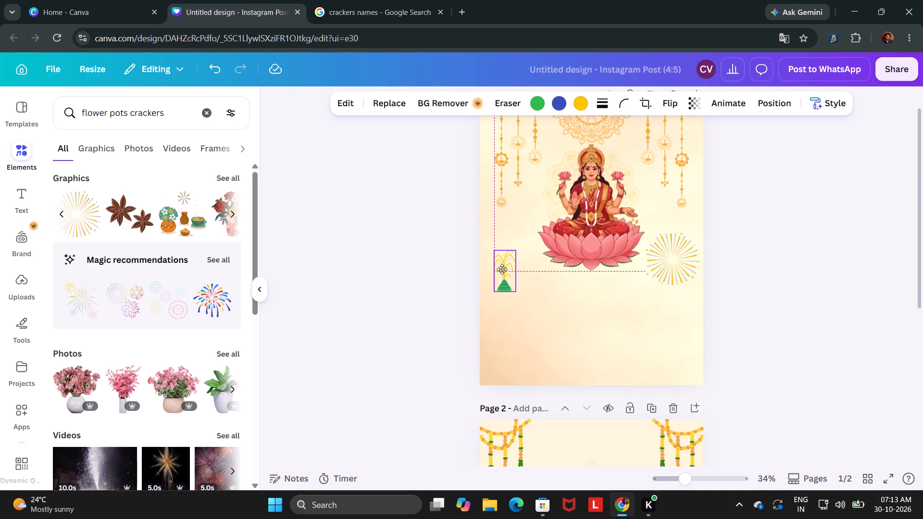
left_click_drag(502, 269, 499, 339)
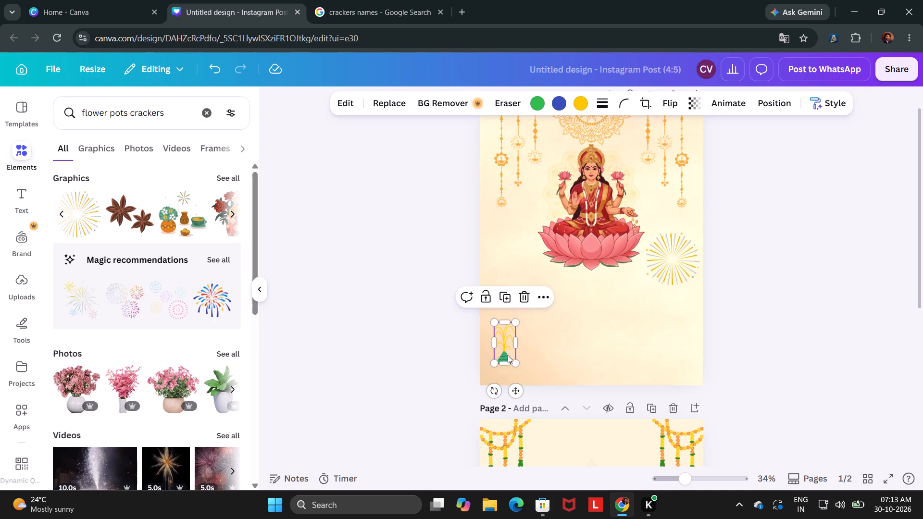
left_click_drag(516, 365, 522, 369)
left_click(331, 332)
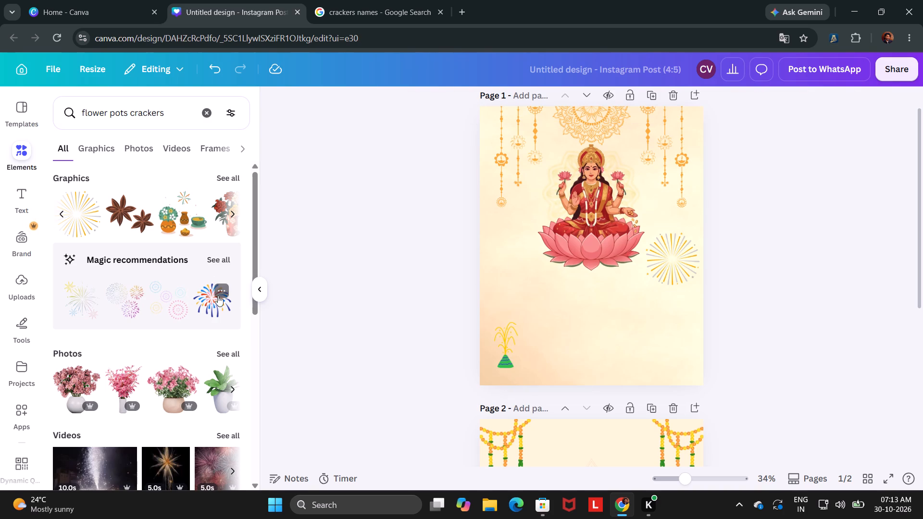
Add the recommended blue, red and purple triple-firework graphic to page 1, shrink it and place it over the page's lower-right corner.
left_click(117, 300)
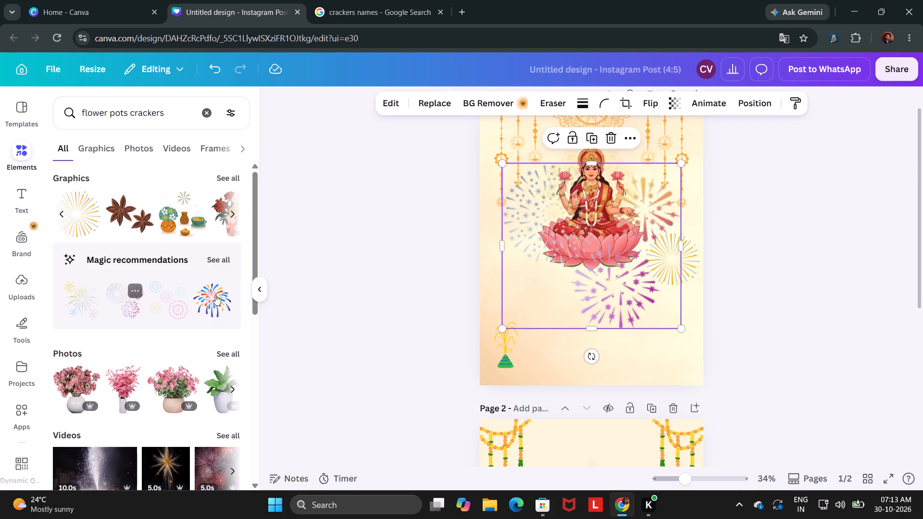
left_click_drag(593, 305, 601, 364)
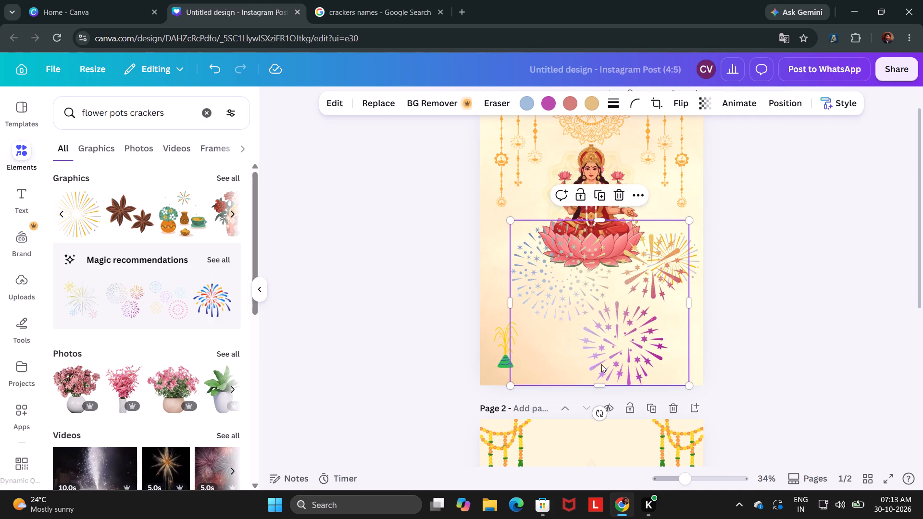
left_click_drag(689, 385, 638, 357)
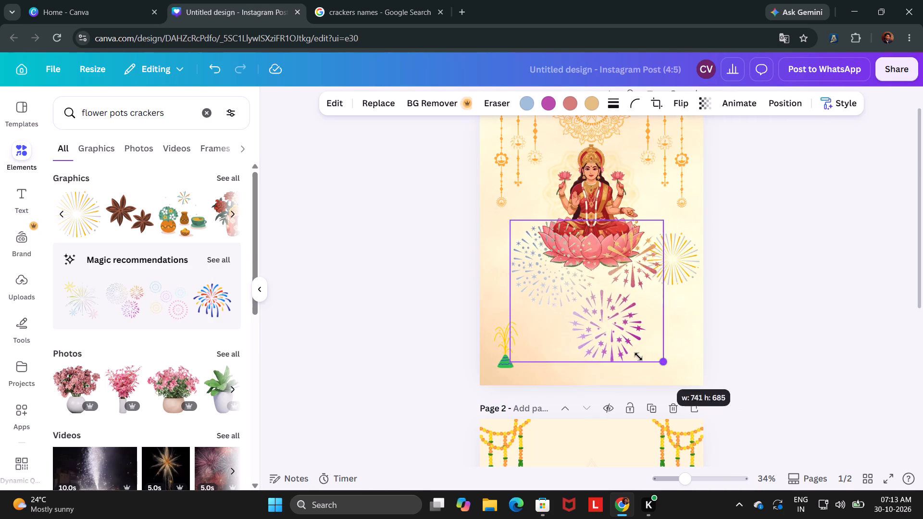
left_click_drag(638, 357, 601, 336)
left_click_drag(556, 277, 656, 364)
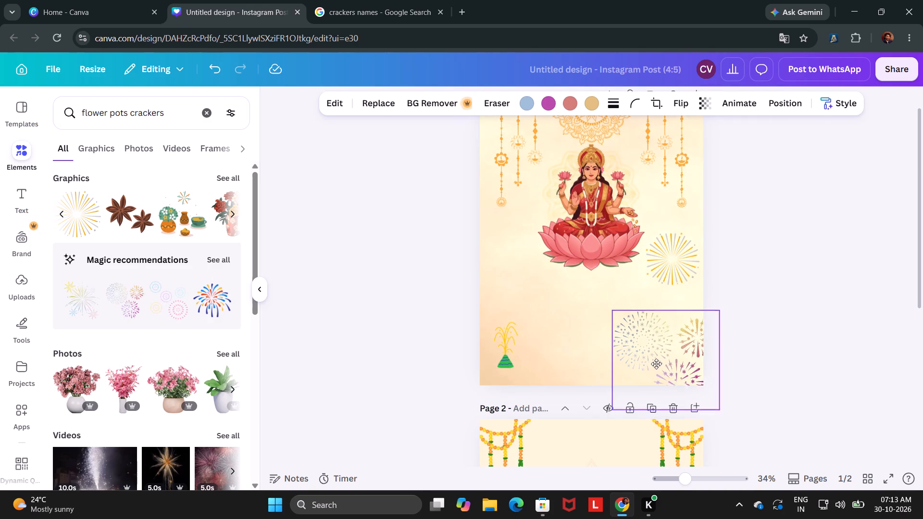
left_click_drag(656, 364, 668, 375)
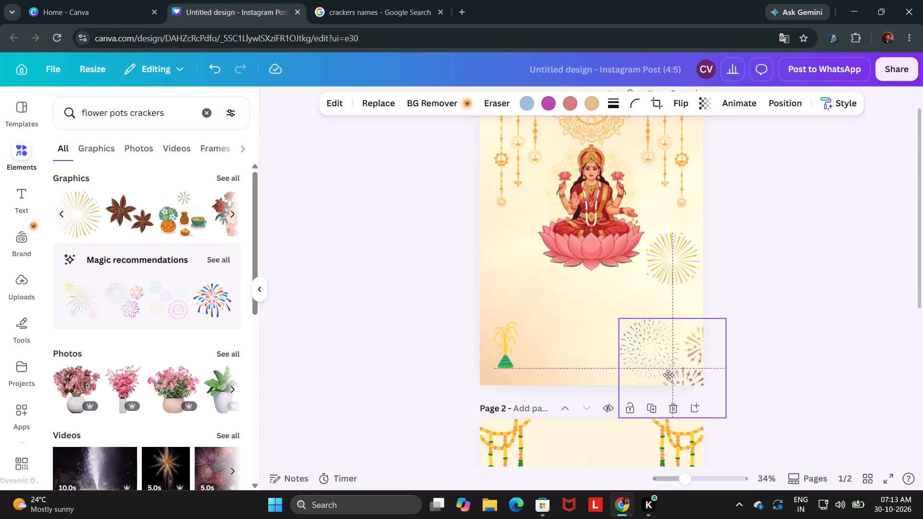
left_click_drag(668, 375, 666, 371)
left_click(563, 312)
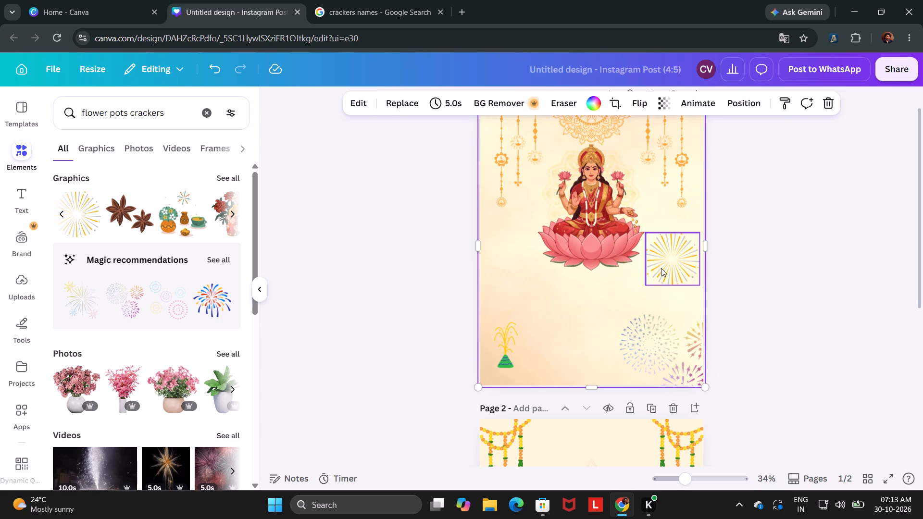
Delete the gold-and-grey firework burst beside the lotus on page 1.
left_click(661, 268)
key("backslash")
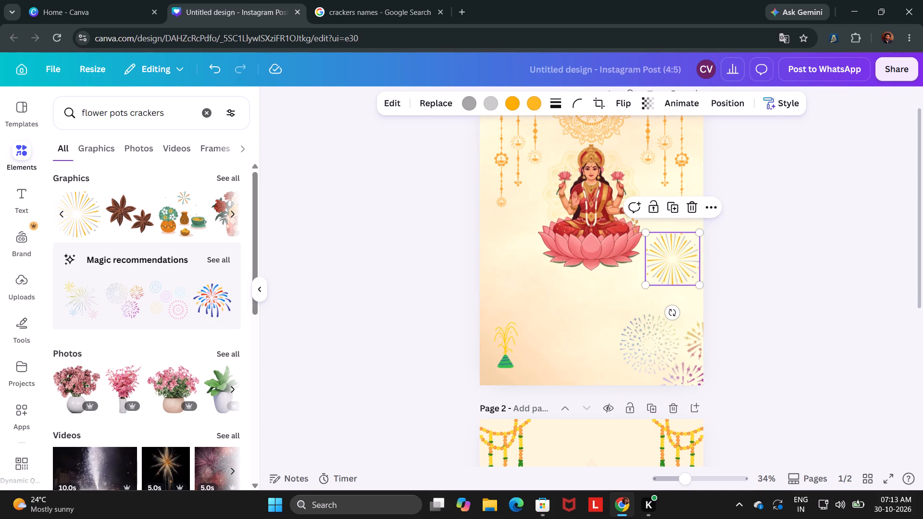
key("BackSpace")
Move the triple-firework graphic up beside the lotus, letting it run partly off the page's right edge.
left_click_drag(664, 336, 693, 290)
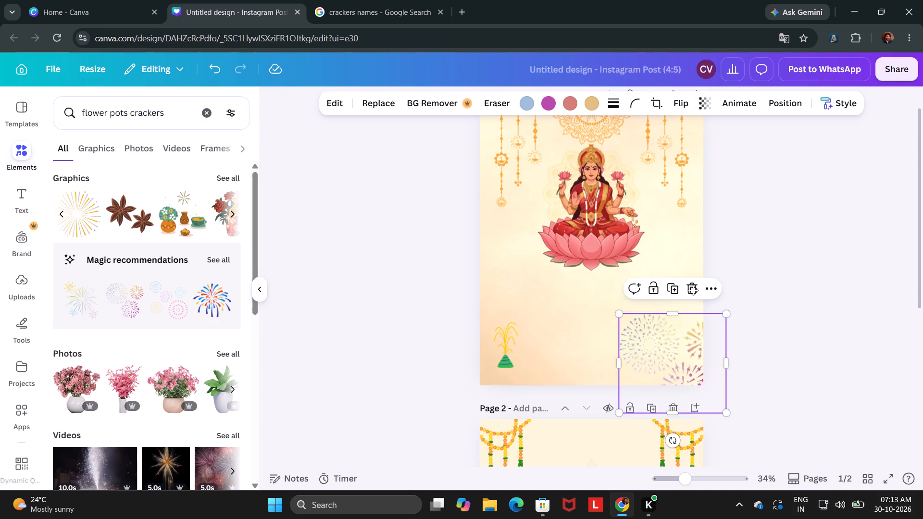
left_click_drag(693, 290, 678, 266)
left_click(371, 305)
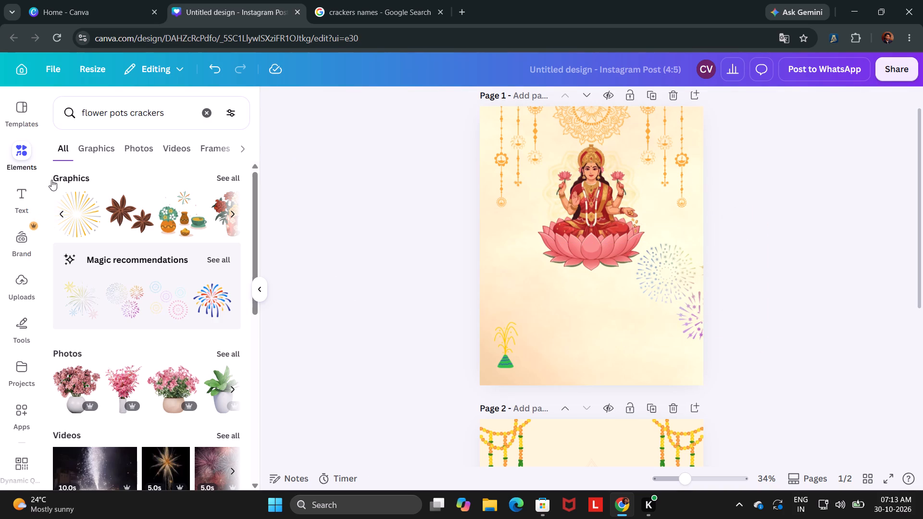
Add a text box to page 1 and place it centred just below the lotus.
left_click(10, 193)
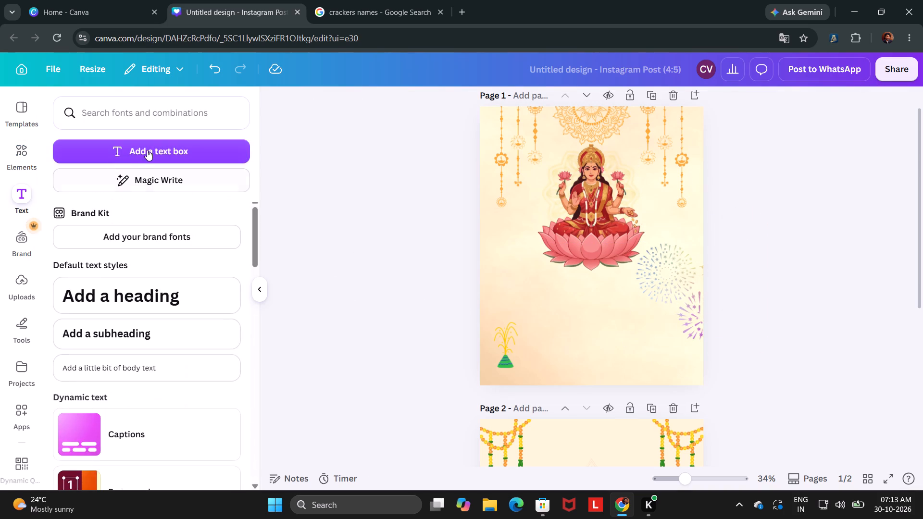
left_click(157, 149)
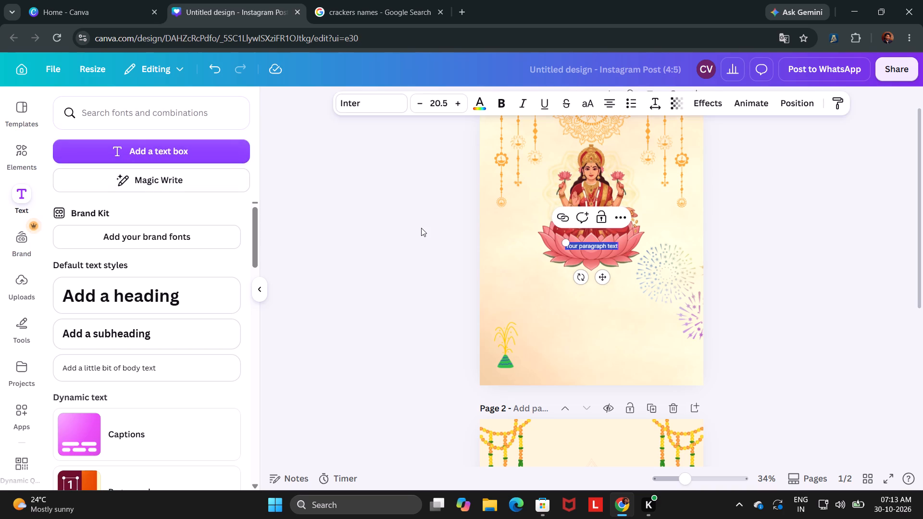
left_click_drag(582, 247, 576, 289)
left_click_drag(576, 289, 605, 275)
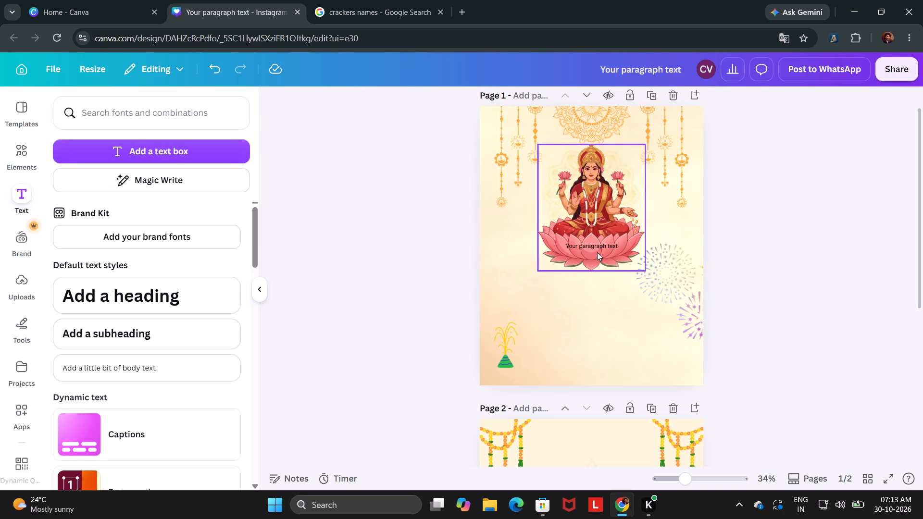
left_click(597, 244)
left_click_drag(597, 244, 597, 302)
Switch to the Google search page and replace the query with a search for "diwali quotes".
left_click(386, 19)
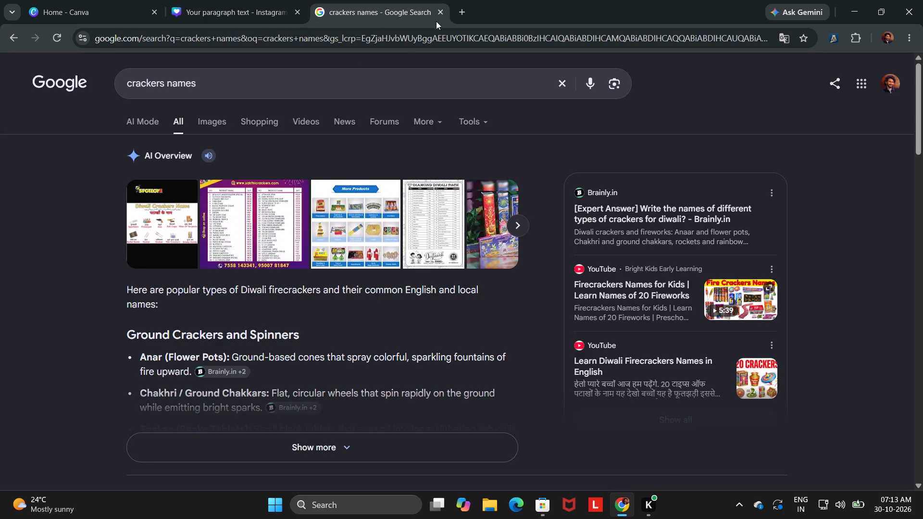
left_click(322, 88)
key("BackSpace")
key("BackSpace")
key("BackSpace")
key("BackSpace")
key("BackSpace")
key("BackSpace")
key("BackSpace")
key("BackSpace")
key("BackSpace")
key("BackSpace")
key("BackSpace")
key("BackSpace")
key("BackSpace")
key("BackSpace")
key("BackSpace")
key("BackSpace")
key("BackSpace")
key("BackSpace")
key("BackSpace")
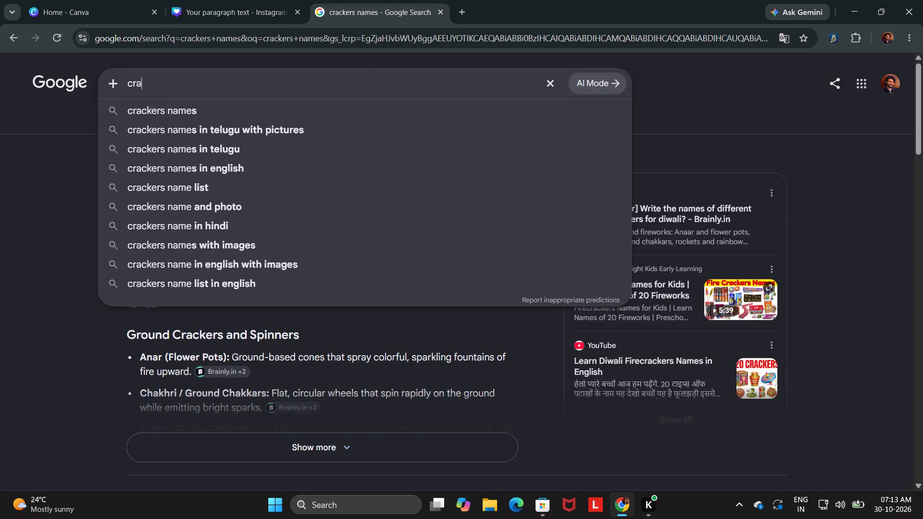
type("diwali c")
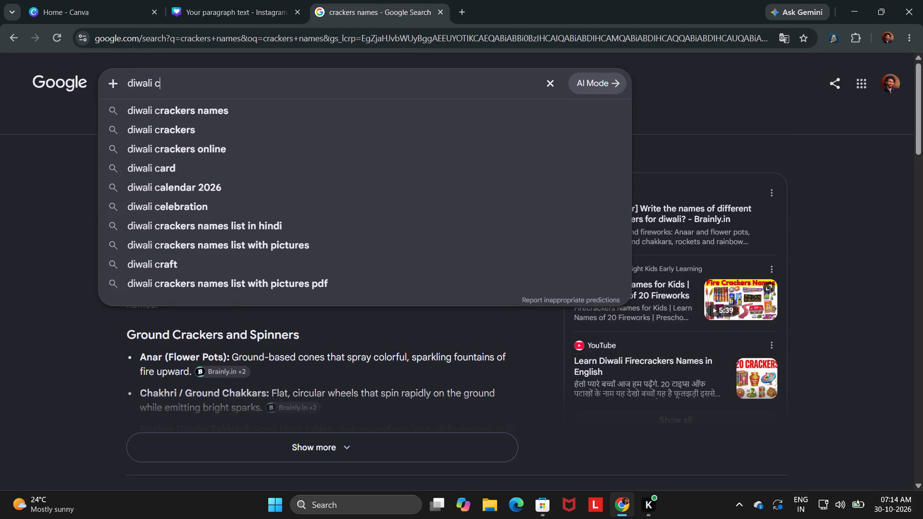
key("BackSpace")
key("q")
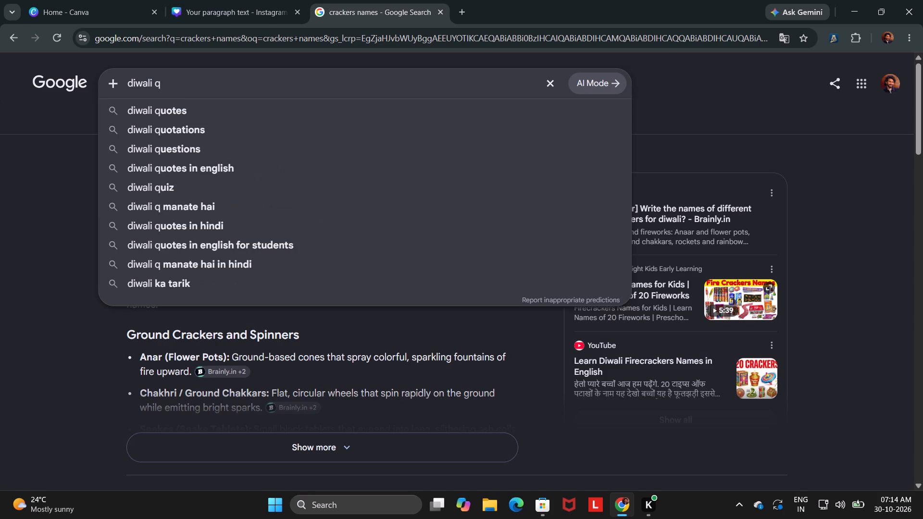
type("uotes")
key("Return")
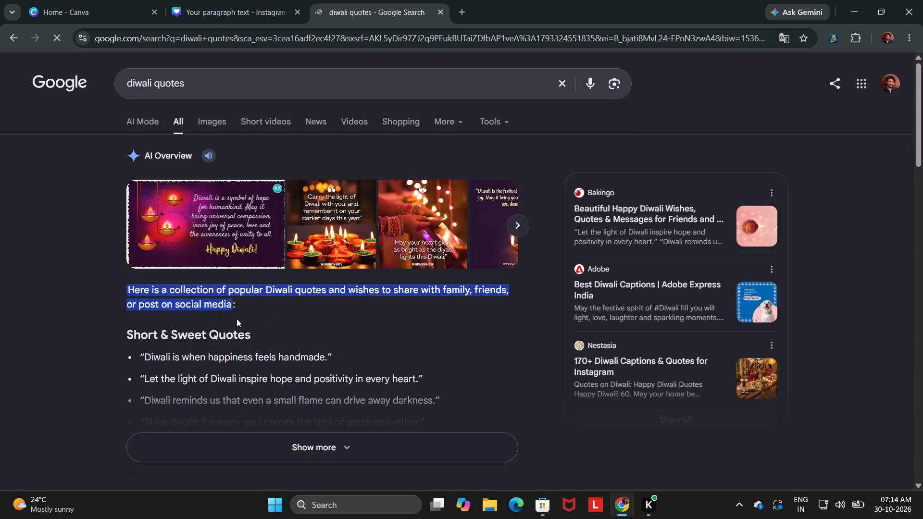
Expand the quotes overview and copy "Let the light of Diwali inspire hope and positivity in every heart" without its full stop.
scroll(291, 318, "down", 1)
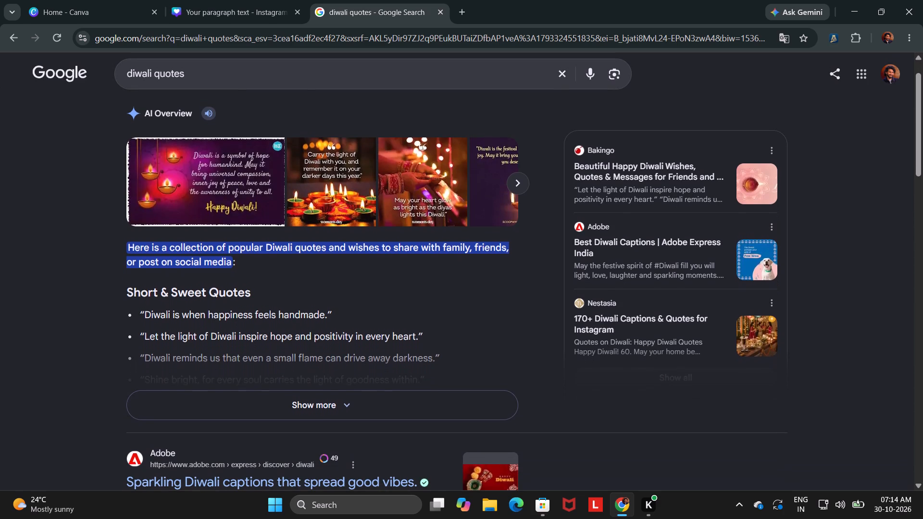
left_click(276, 406)
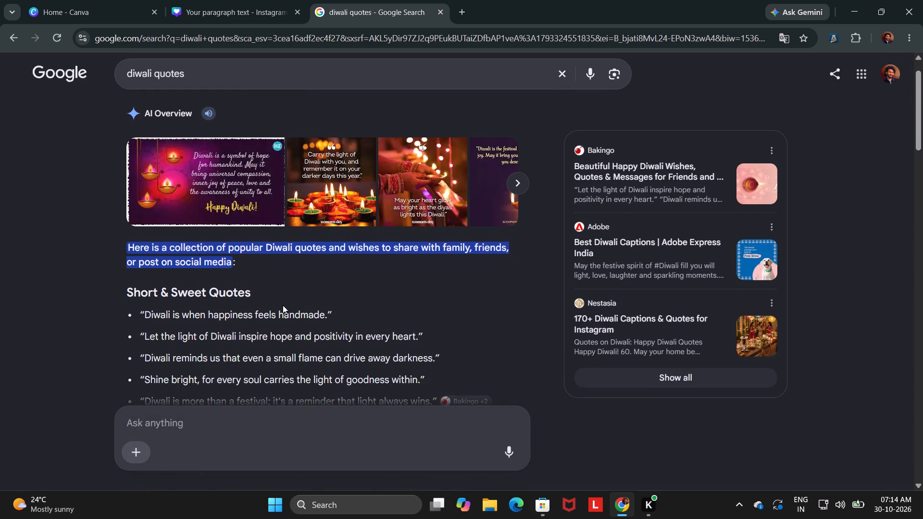
scroll(283, 305, "down", 1)
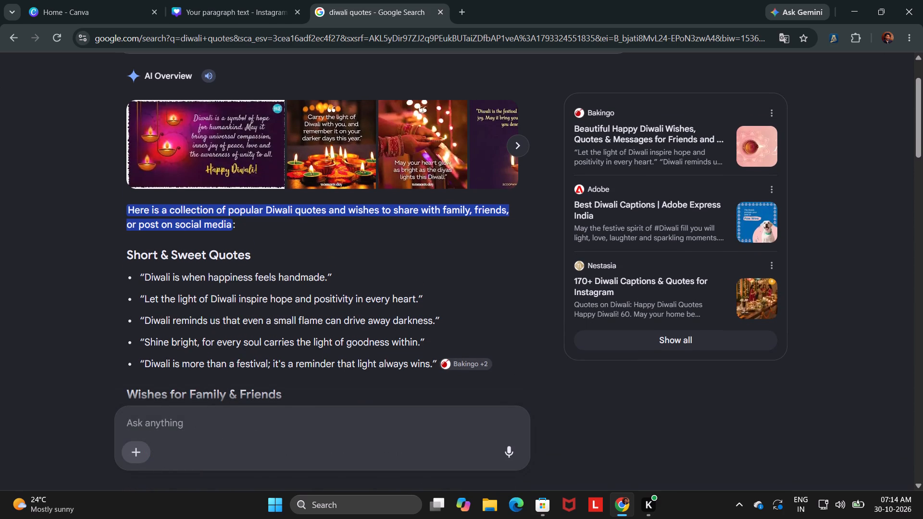
left_click_drag(145, 297, 428, 293)
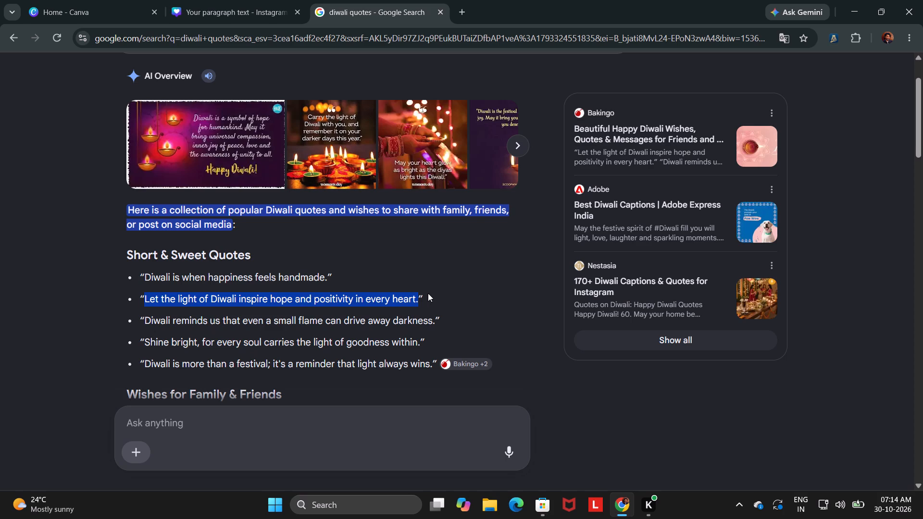
left_click_drag(428, 293, 419, 296)
key("ctrl+c")
Back in the Canva design, replace the placeholder text below the lotus with the copied Diwali quote.
left_click(213, 0)
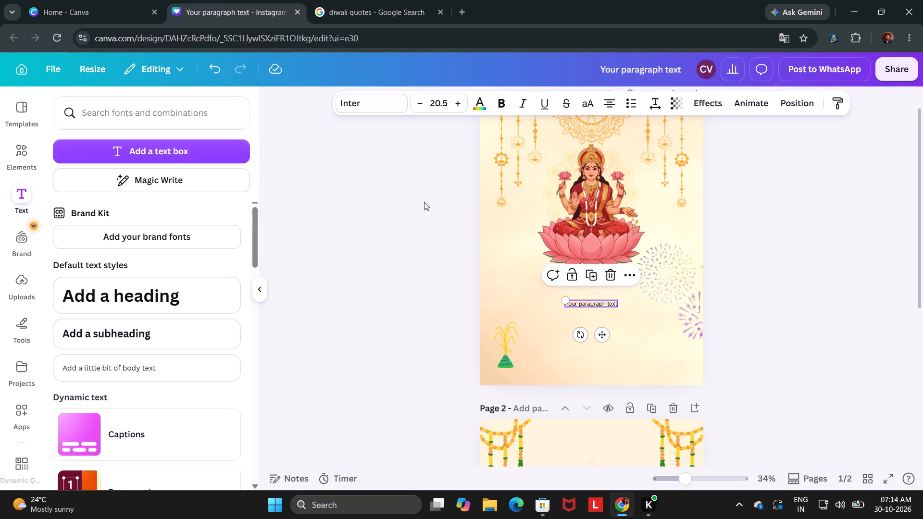
left_click(600, 306)
left_click(600, 306)
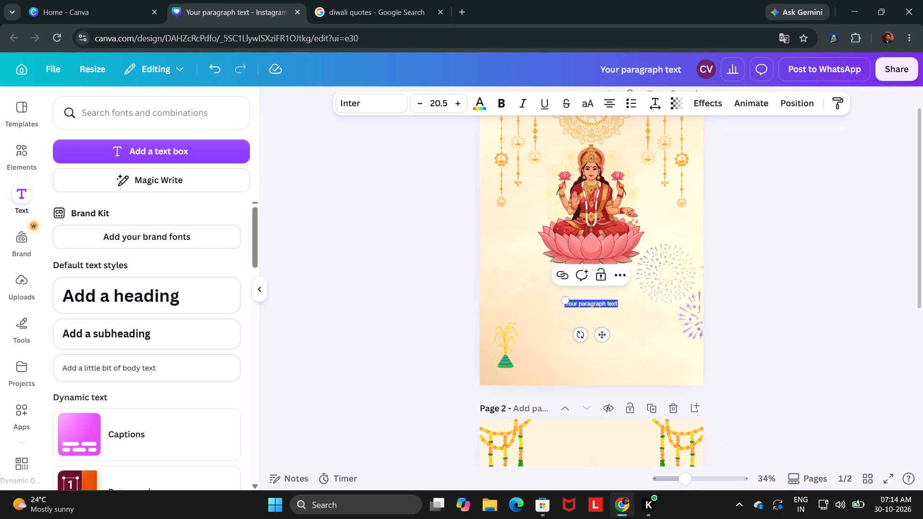
key("ctrl+a")
key("BackSpace")
key("ctrl+v")
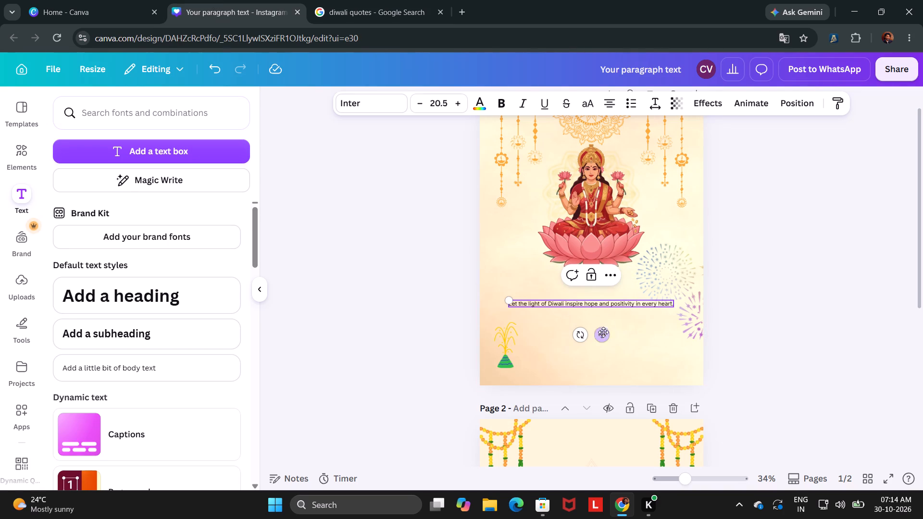
Search the fonts for "times" and try Times New Roman on the quote, settling on Arab Times.
left_click(386, 108)
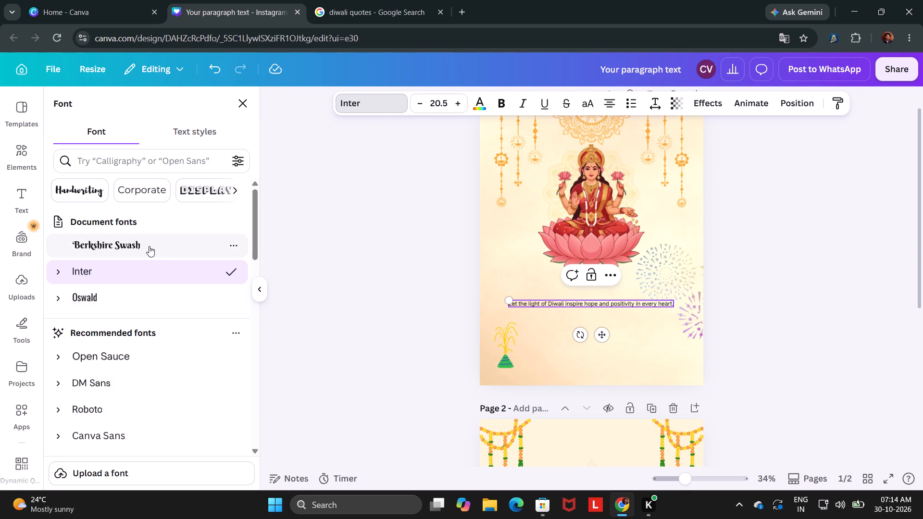
scroll(111, 394, "down", 1)
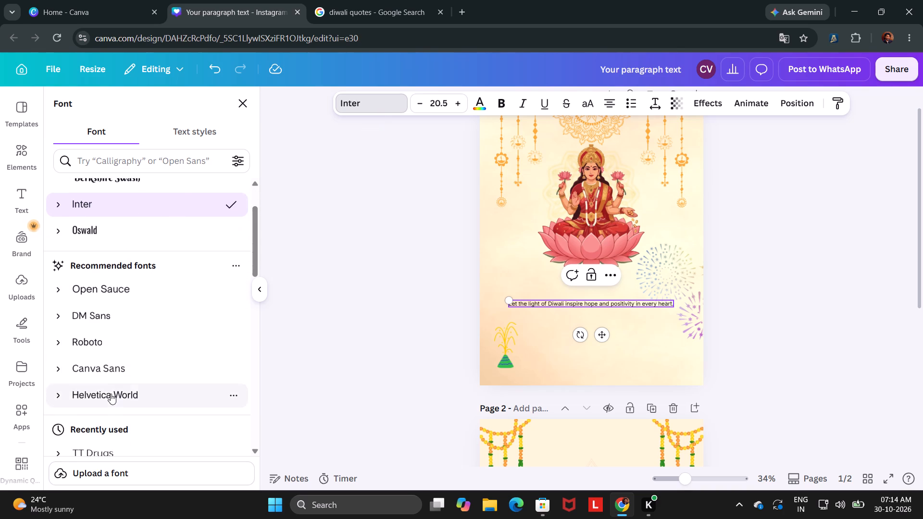
scroll(111, 394, "up", 3)
left_click(108, 164)
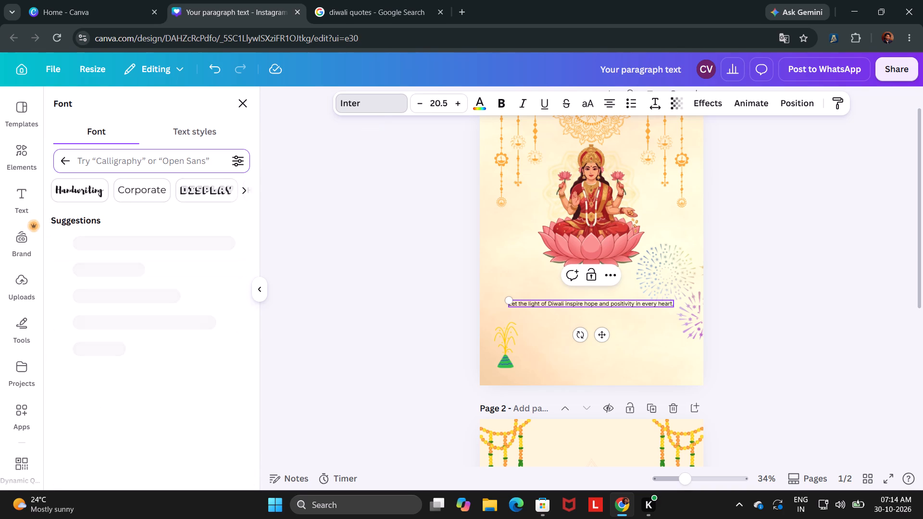
type("times")
key("space")
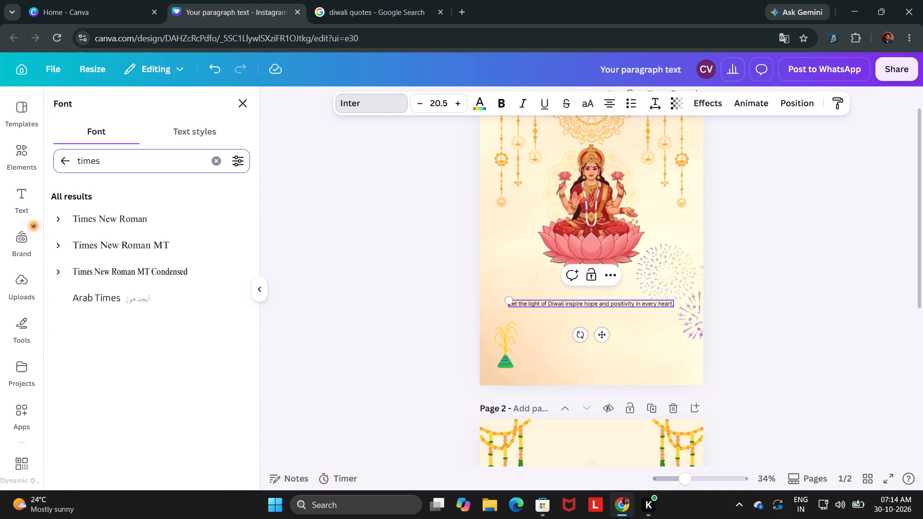
left_click(76, 226)
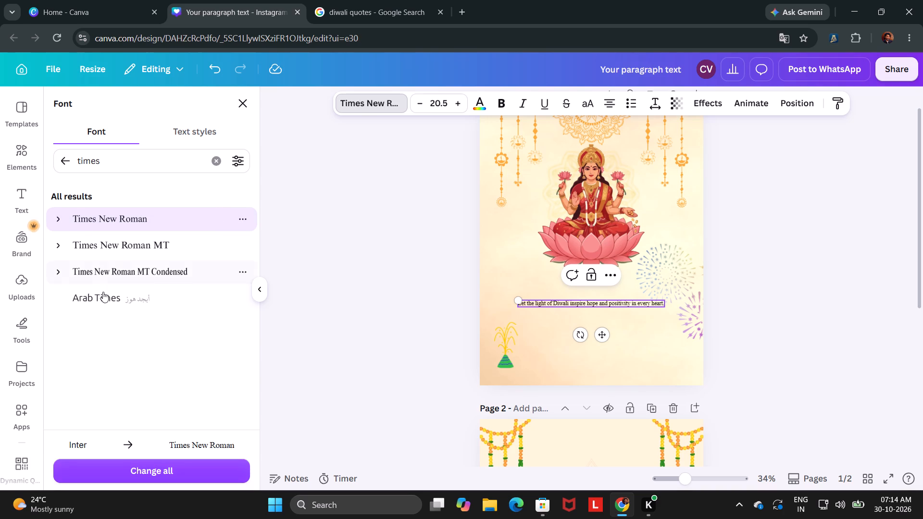
left_click(105, 301)
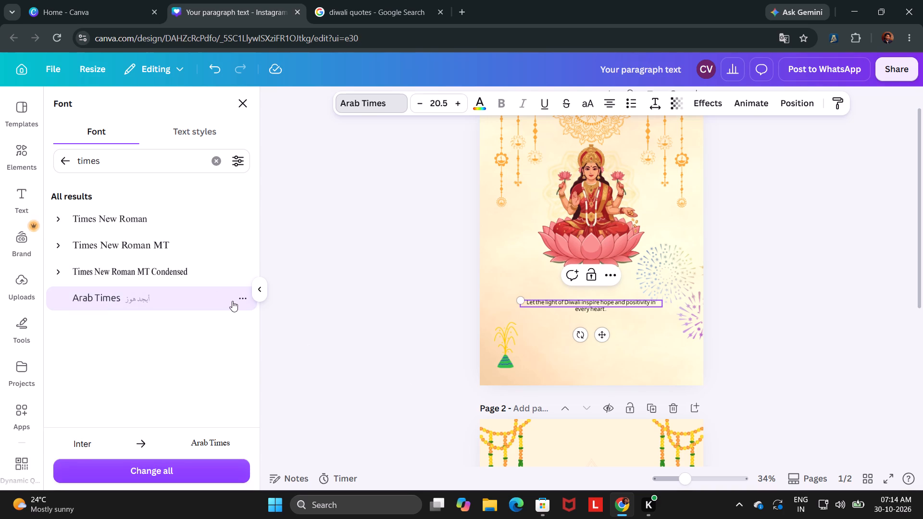
Browse the full font list and try Hangyaboly, Alex Brush and Lilita One on the quote, settling on Cormorant Garamond.
left_click(66, 170)
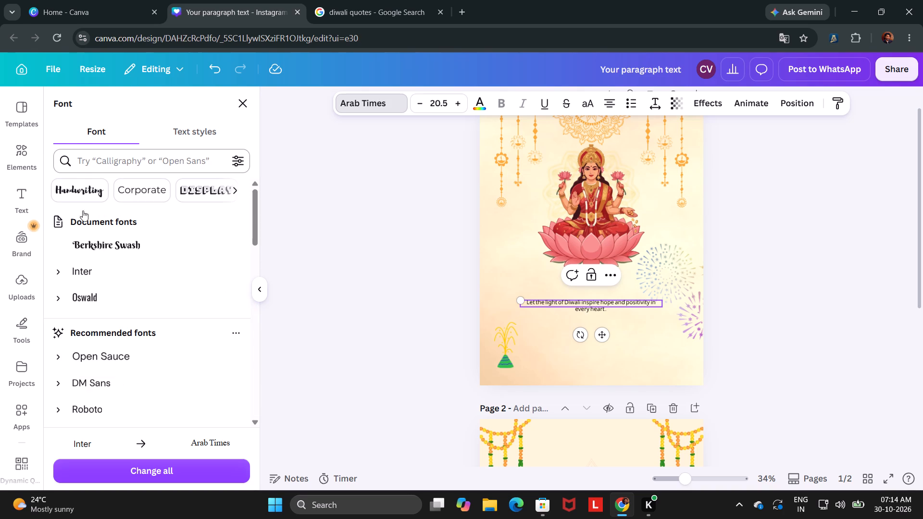
scroll(127, 378, "down", 4)
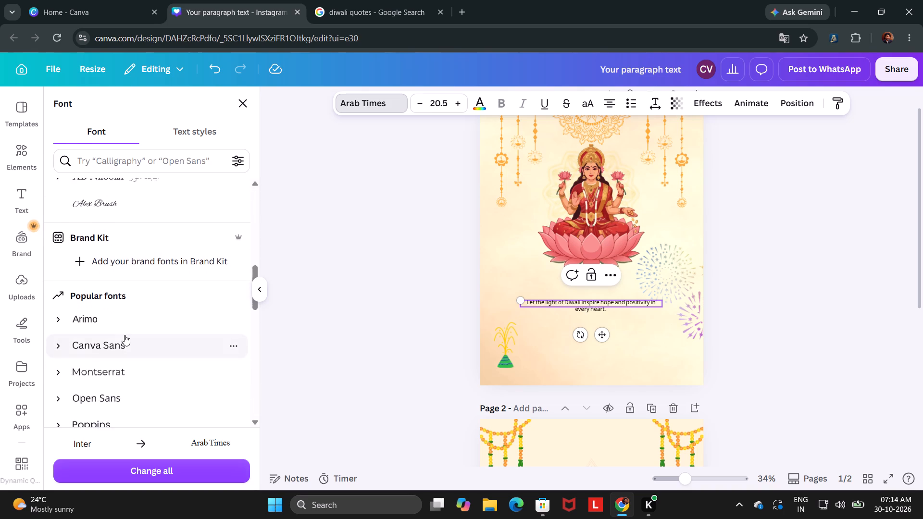
scroll(125, 335, "down", 7)
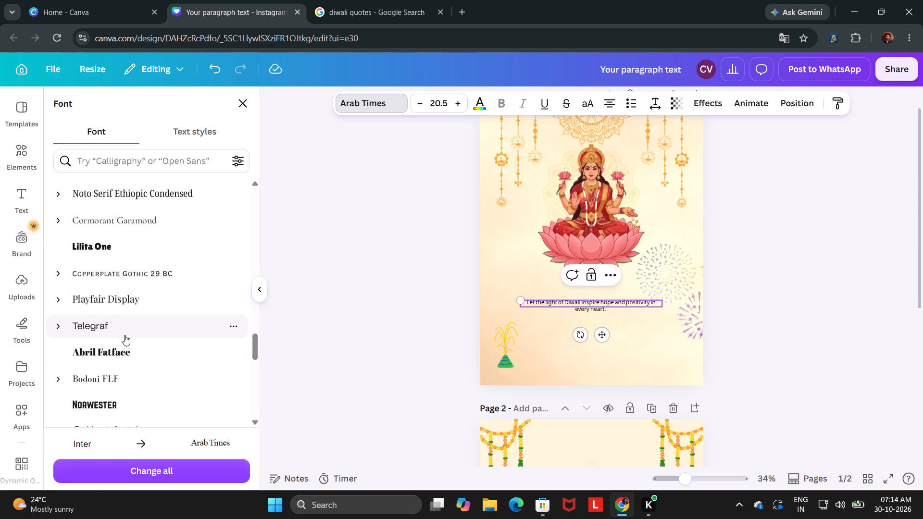
scroll(127, 388, "down", 2)
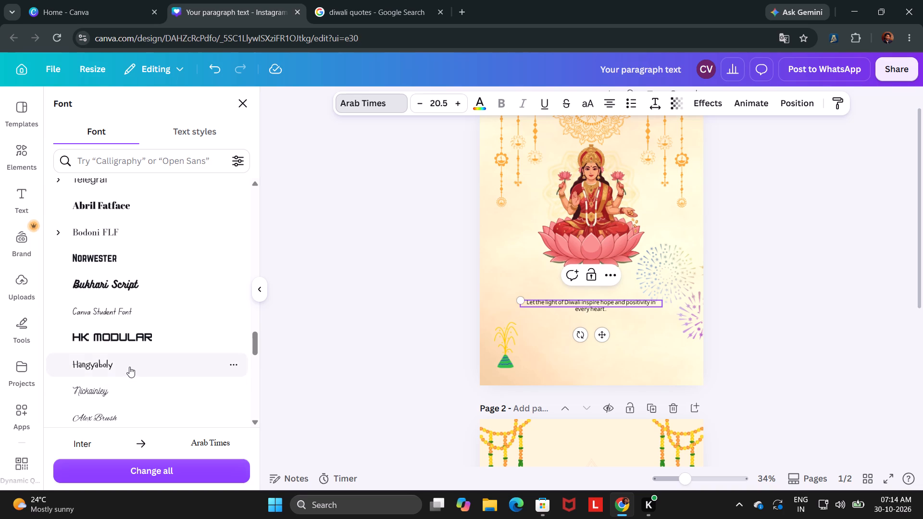
left_click(129, 367)
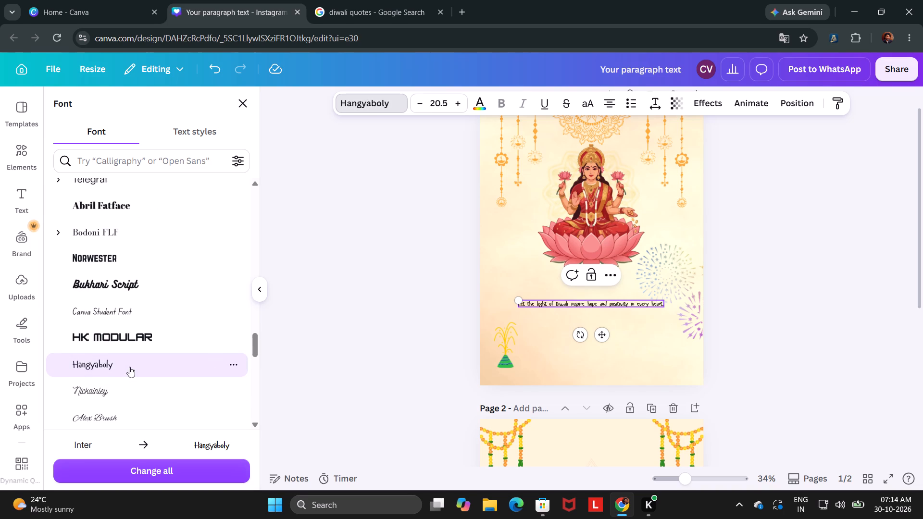
left_click(128, 412)
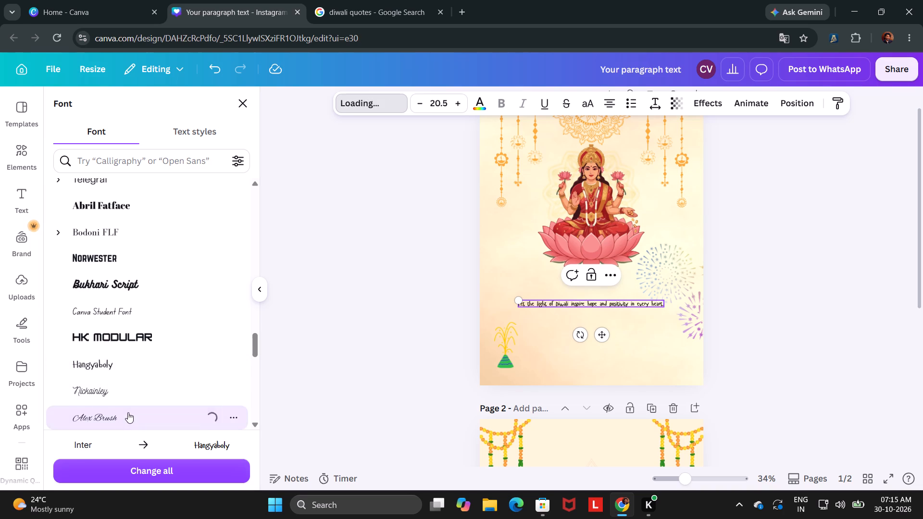
scroll(124, 293, "up", 2)
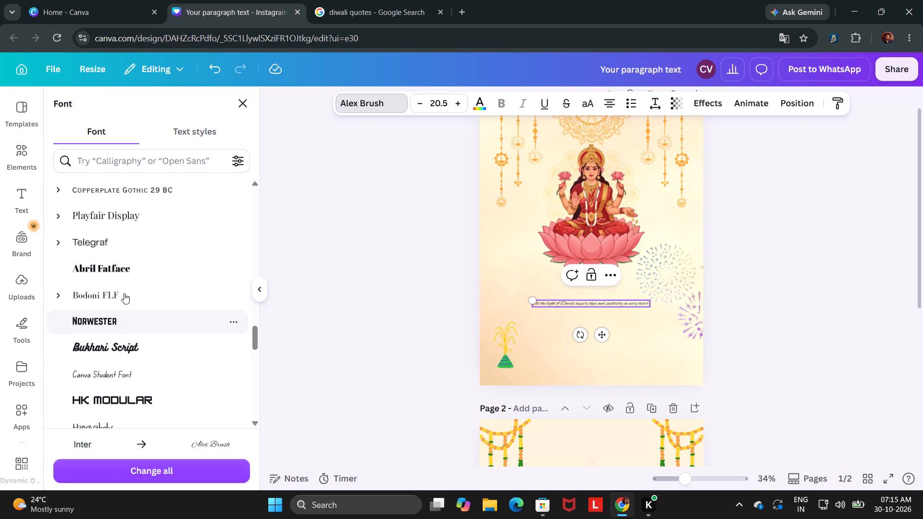
scroll(124, 293, "up", 1)
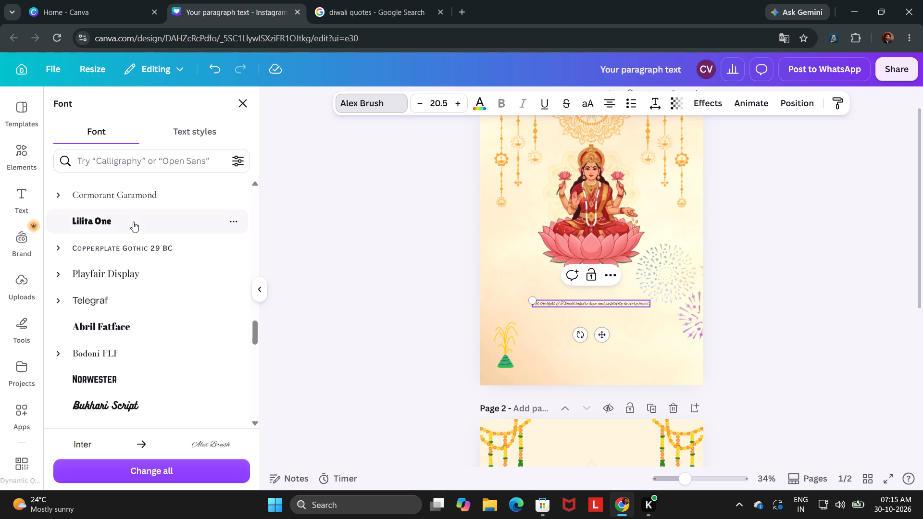
left_click(133, 217)
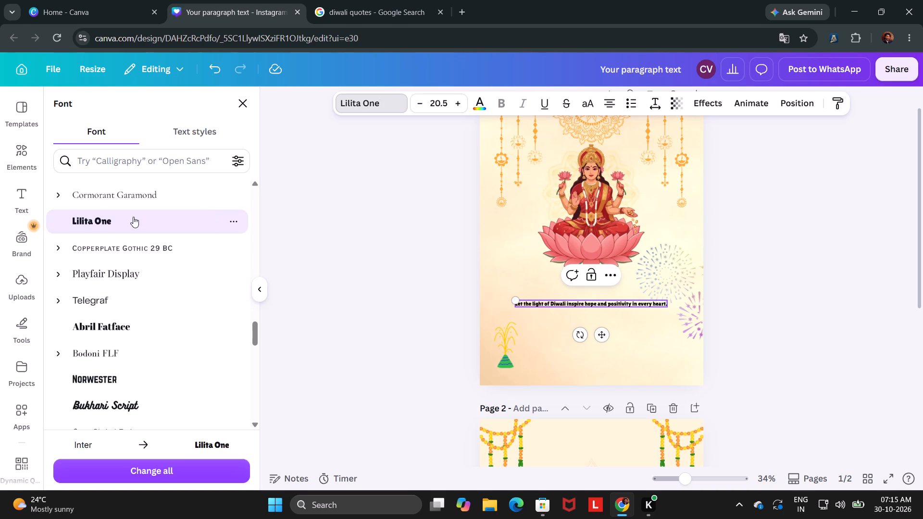
left_click(140, 200)
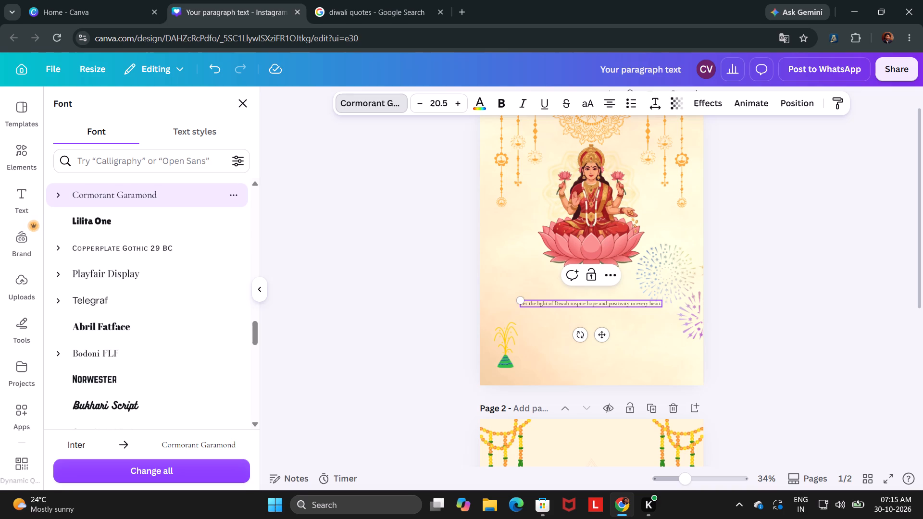
Move the quote lower on the page, level with the yellow firework fountain and centred under the lotus.
left_click_drag(603, 337, 607, 357)
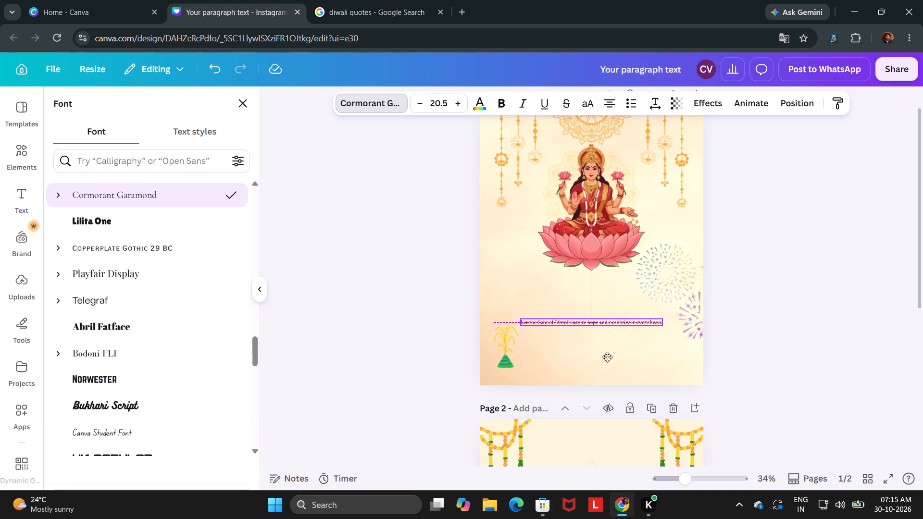
left_click_drag(607, 357, 607, 359)
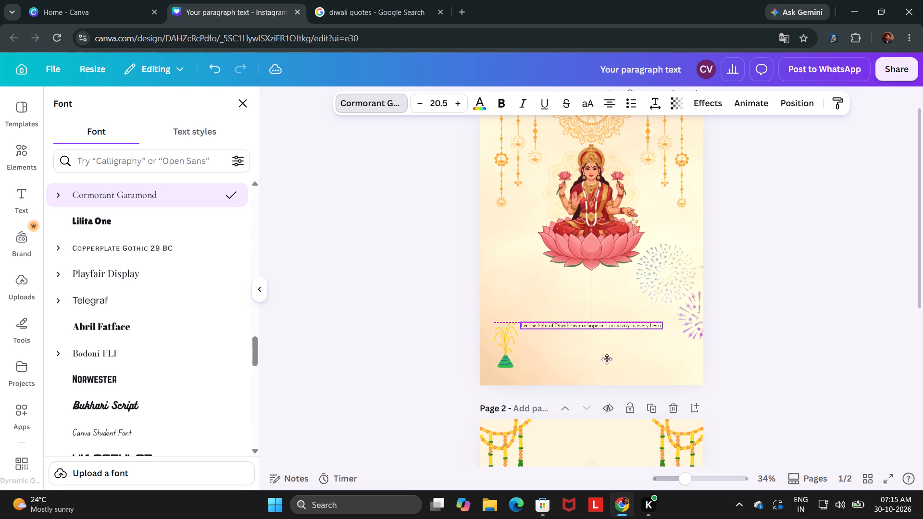
left_click_drag(607, 359, 604, 374)
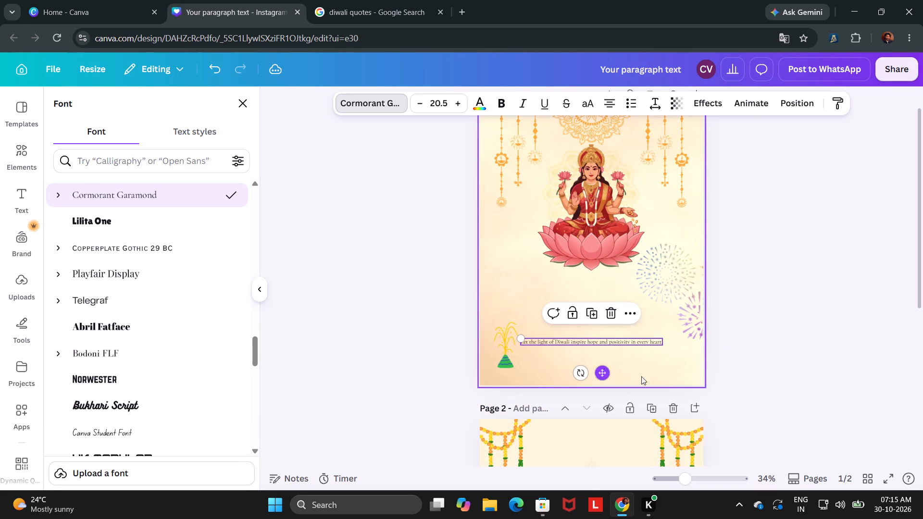
Narrow the quote's text box so it wraps onto two lines after "hope and", and re-centre it near the page bottom.
left_click(653, 344)
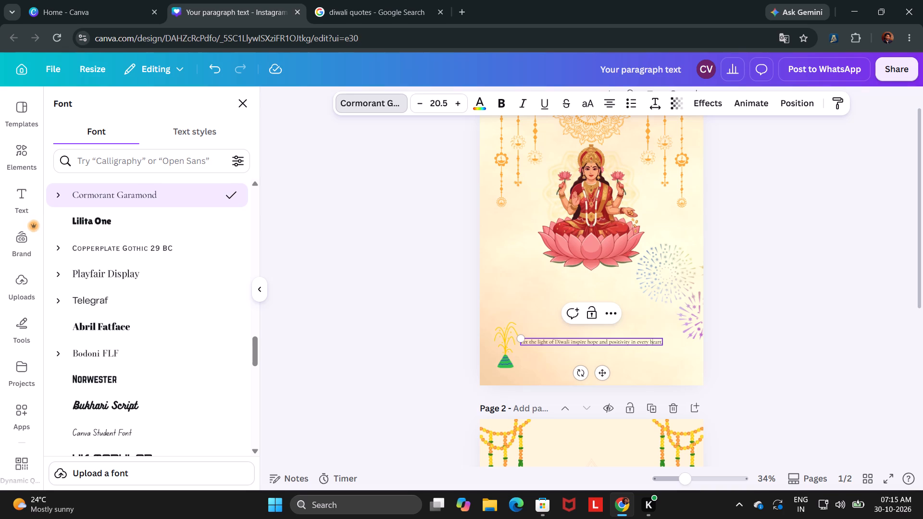
left_click(649, 342)
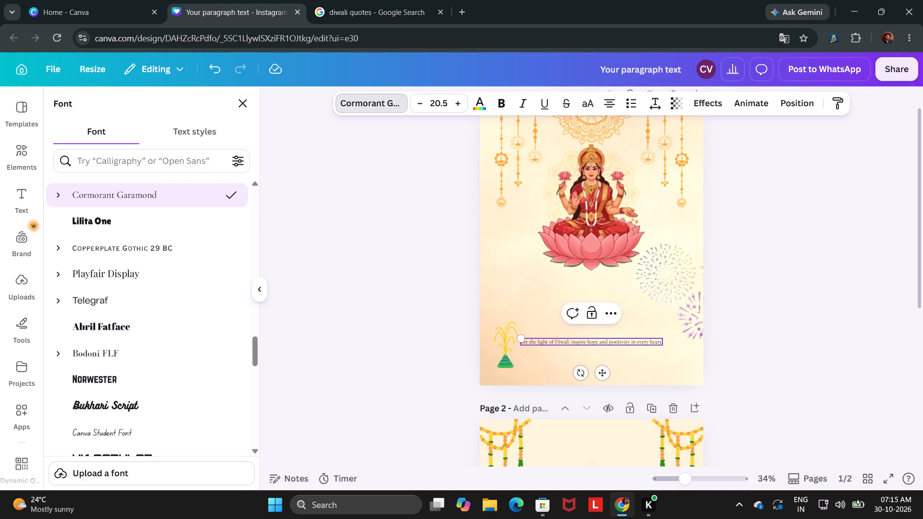
left_click(652, 344)
left_click_drag(662, 344, 622, 356)
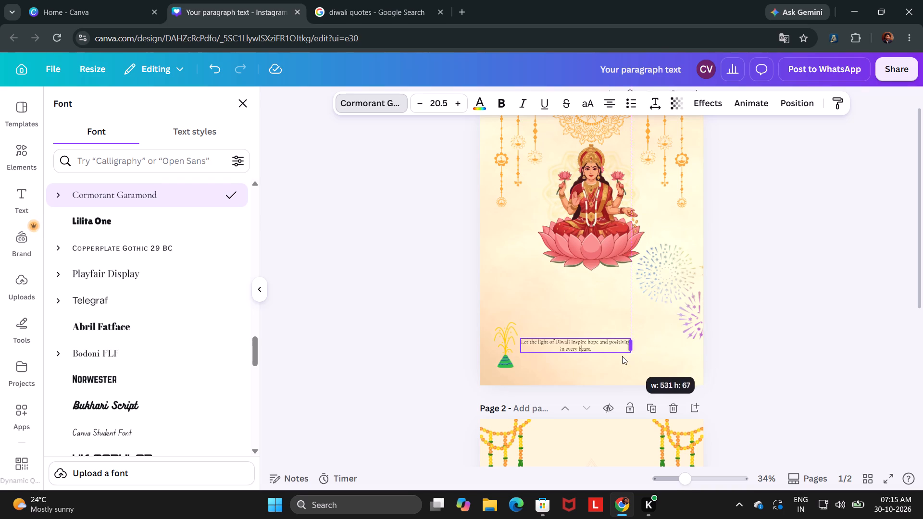
left_click_drag(622, 356, 617, 357)
left_click_drag(583, 375, 601, 379)
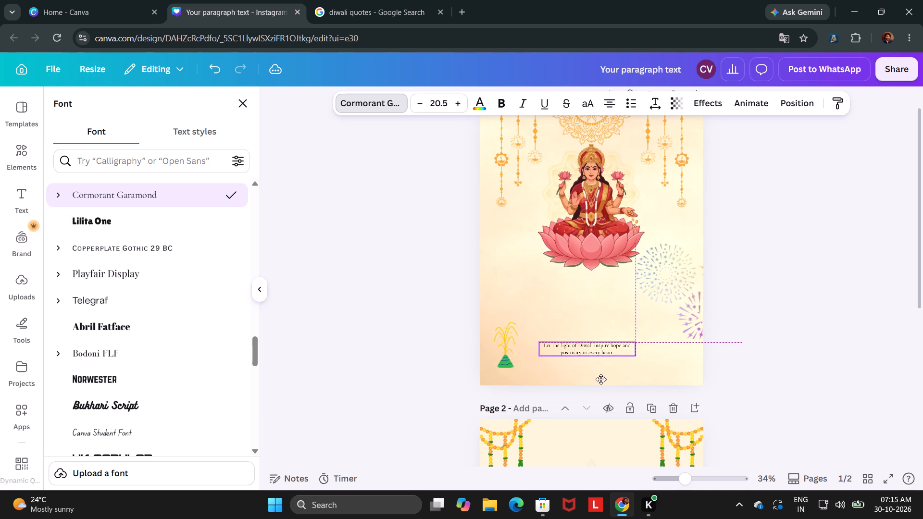
left_click_drag(601, 379, 606, 382)
left_click(660, 351)
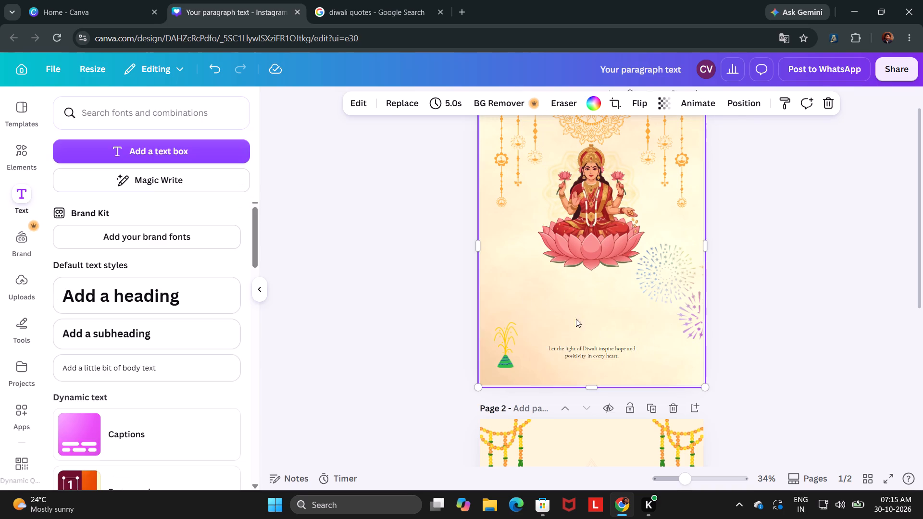
Add a new text box and replace its placeholder with the greeting "Happy Diwali".
left_click(159, 102)
left_click(148, 151)
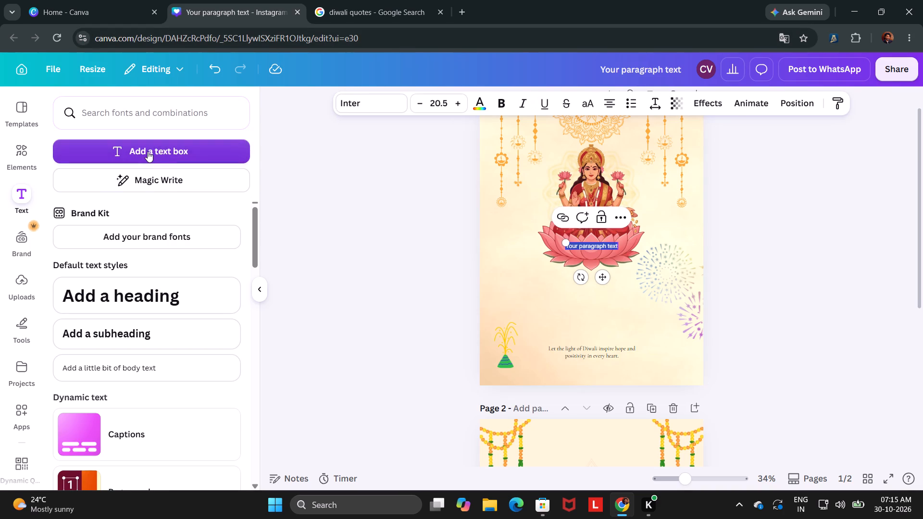
key("BackSpace")
key("shift+h")
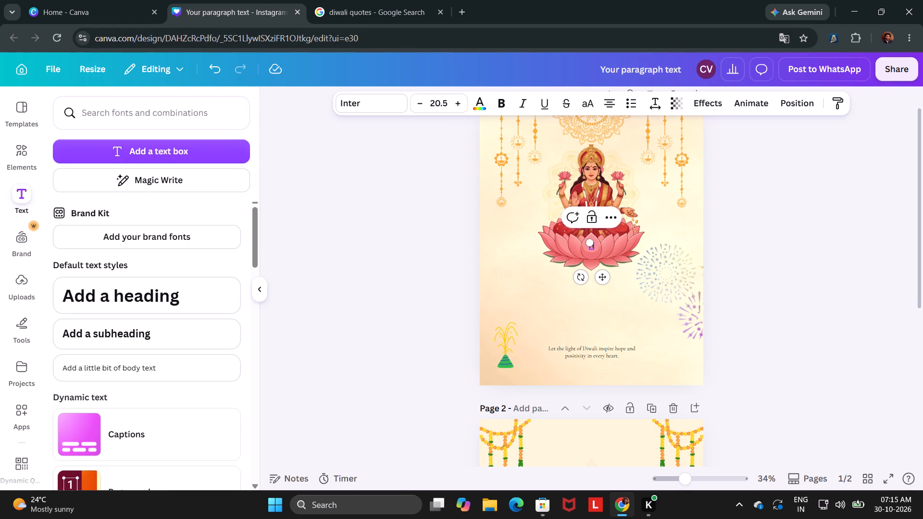
key("shift+a")
type("ppy Biwali")
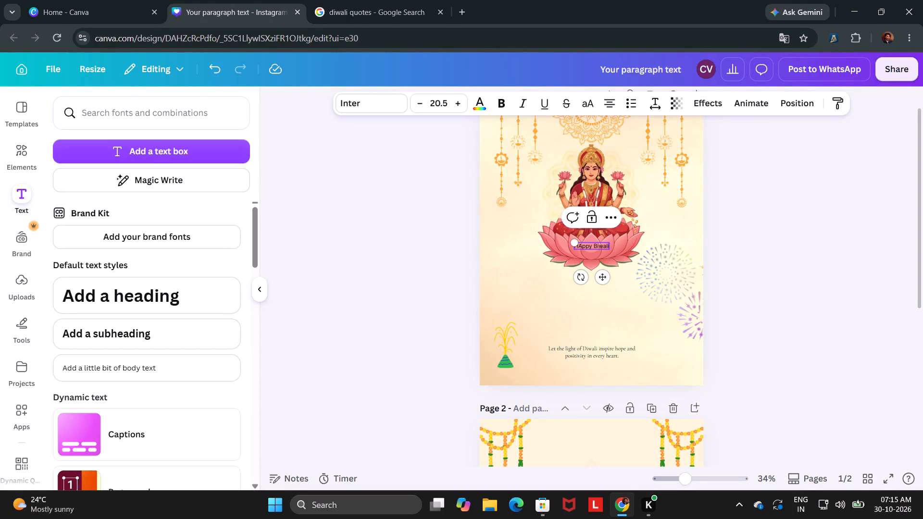
key("Left")
key("Left")
key("Left")
key("Left")
key("Left")
key("BackSpace")
key("shift+d")
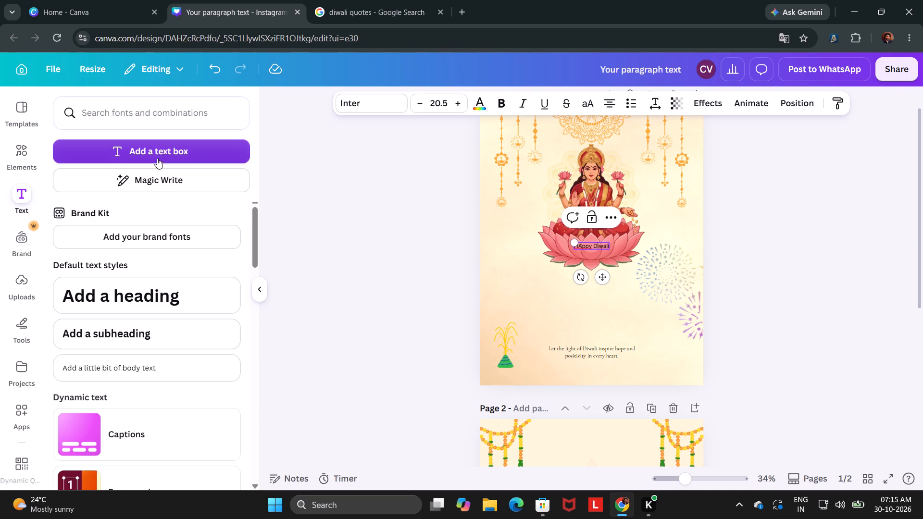
Fix the greeting's capitalisation by retyping it after the initial H so that it reads "Happy Diwali".
left_click(607, 244)
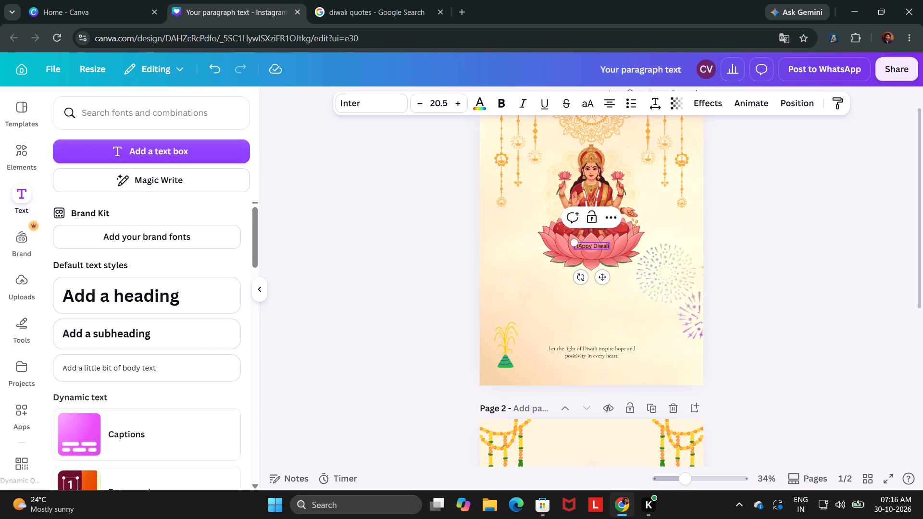
key("BackSpace")
key("BackSpace")
key("BackSpace")
key("BackSpace")
key("BackSpace")
key("BackSpace")
key("BackSpace")
key("BackSpace")
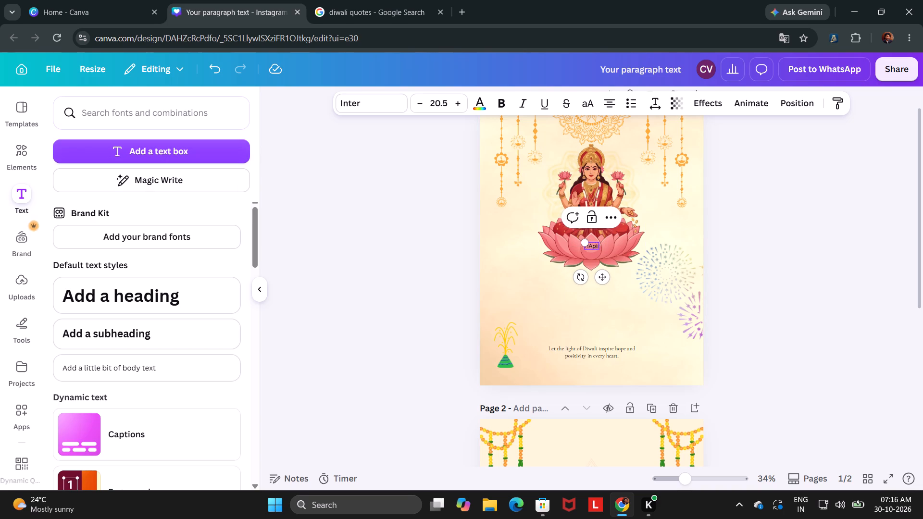
key("BackSpace")
key("a")
type("pp")
type("y")
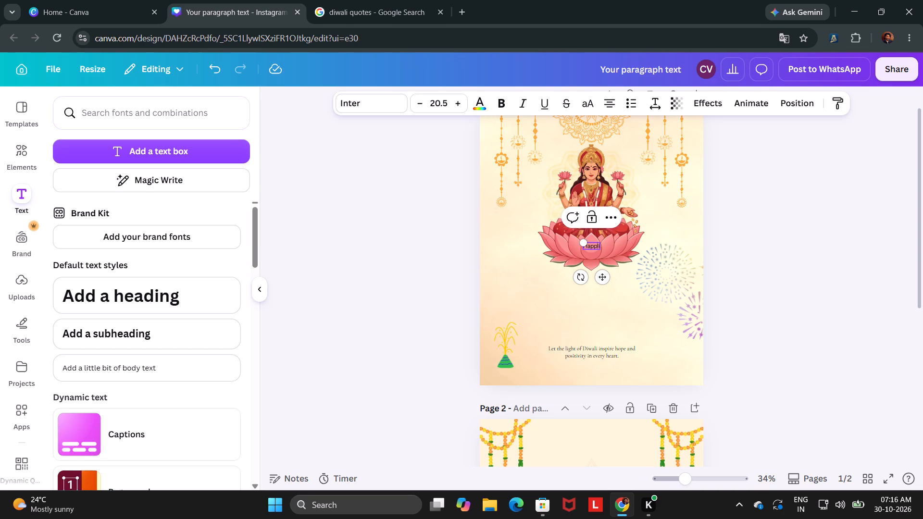
key("space")
type("Diwa")
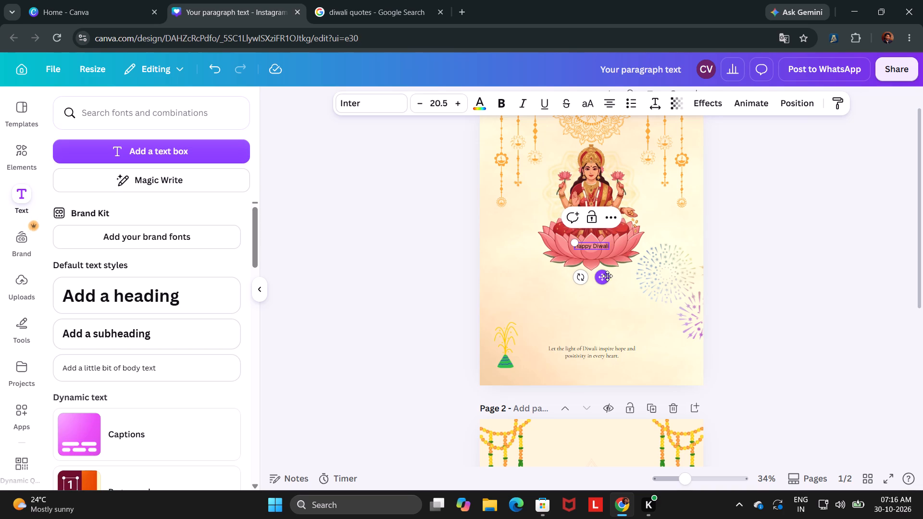
Move the "Happy Diwali" text down to the empty area between the lotus and the quote, centred on the page.
left_click_drag(607, 276, 604, 319)
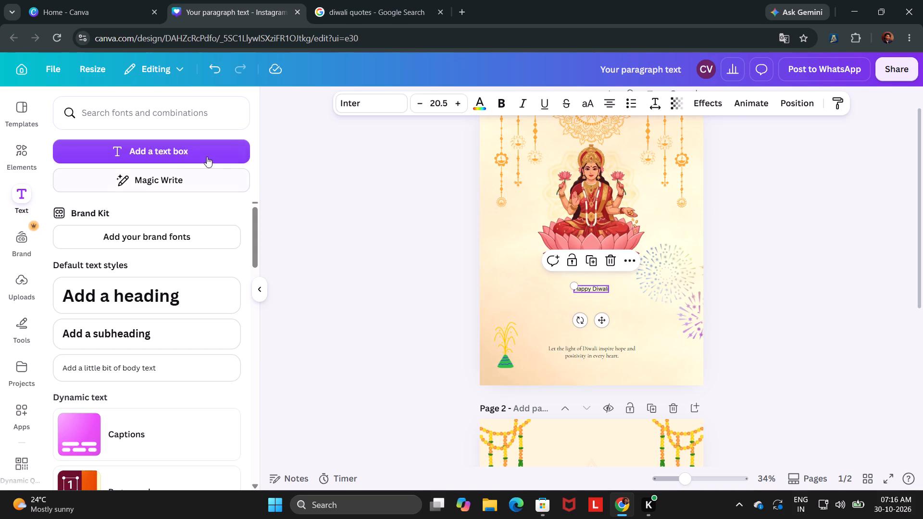
Change the font of the "Happy Diwali" text to Nickainley.
left_click(363, 108)
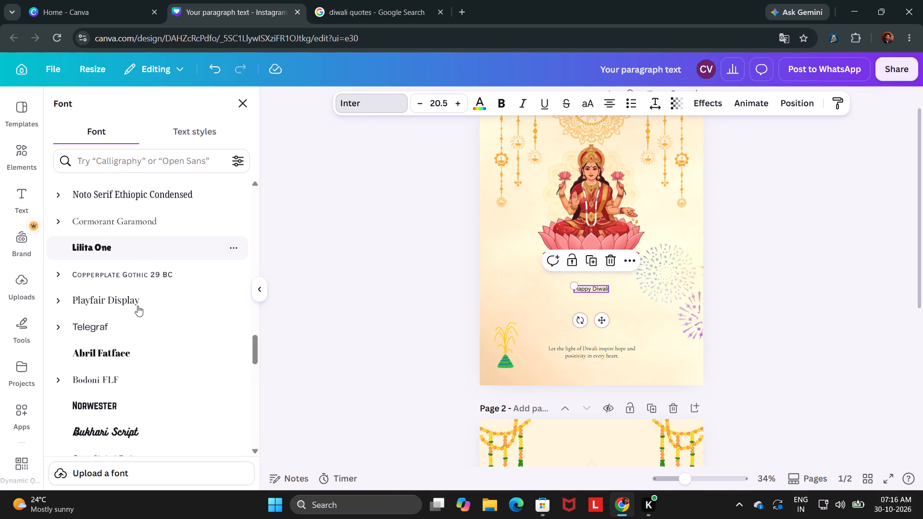
scroll(169, 367, "down", 1)
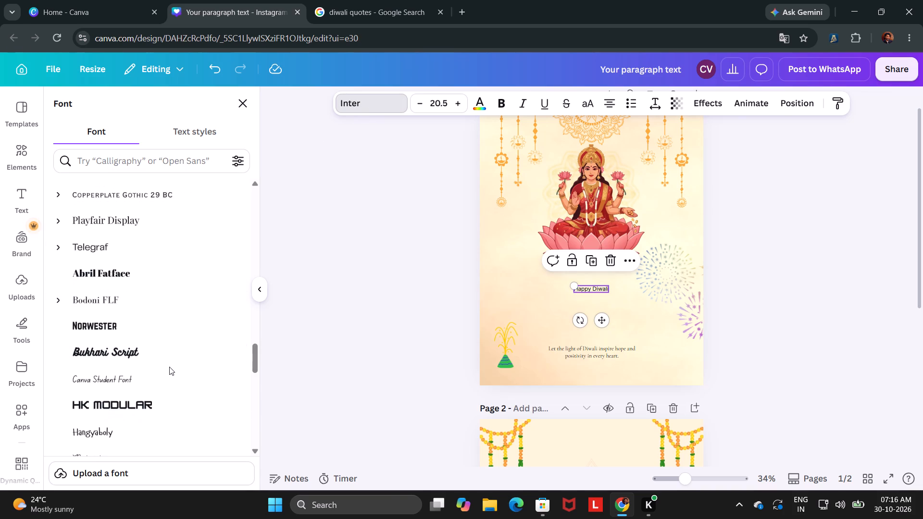
scroll(169, 367, "down", 1)
left_click(152, 326)
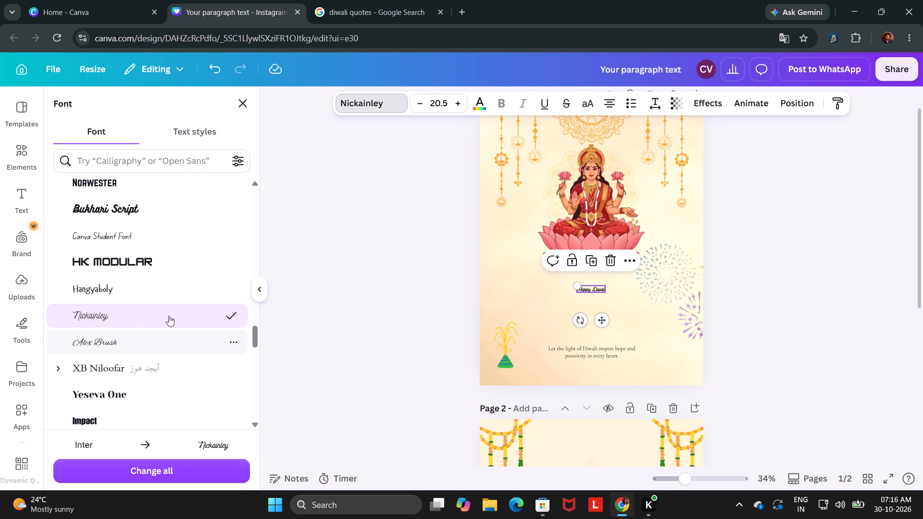
Increase the font size of the "Happy Diwali" text to 60.5.
triple_click(455, 102)
triple_click(455, 102)
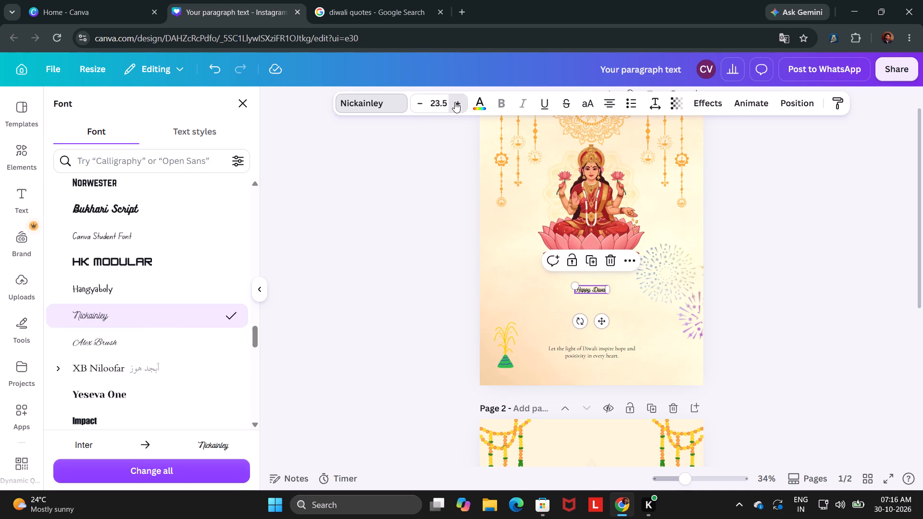
triple_click(455, 102)
triple_click(455, 102)
triple_click(455, 102)
triple_click(455, 102)
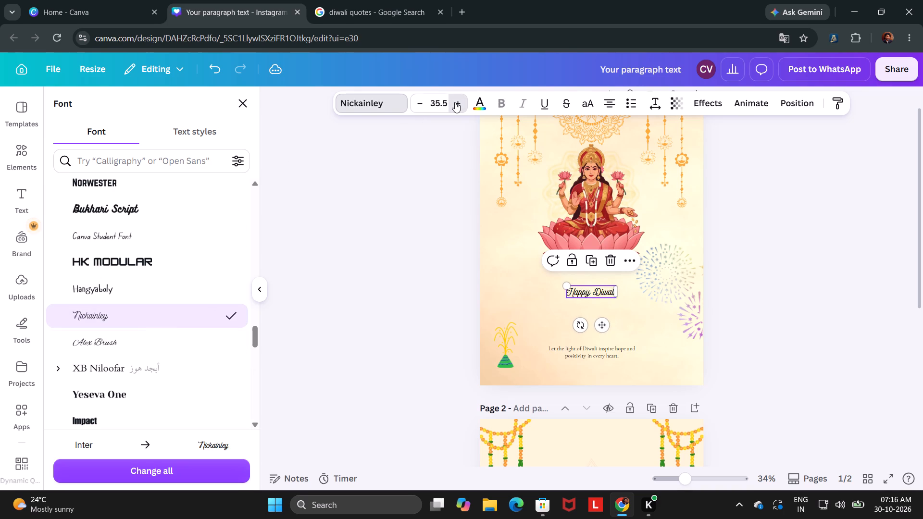
triple_click(455, 102)
triple_click(455, 102)
triple_click(455, 102)
triple_click(455, 102)
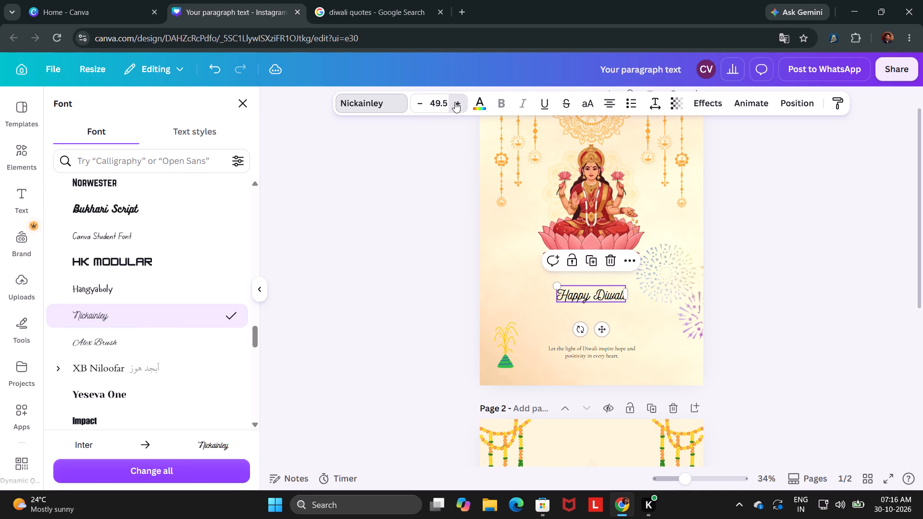
triple_click(455, 102)
triple_click(455, 102)
left_click(455, 102)
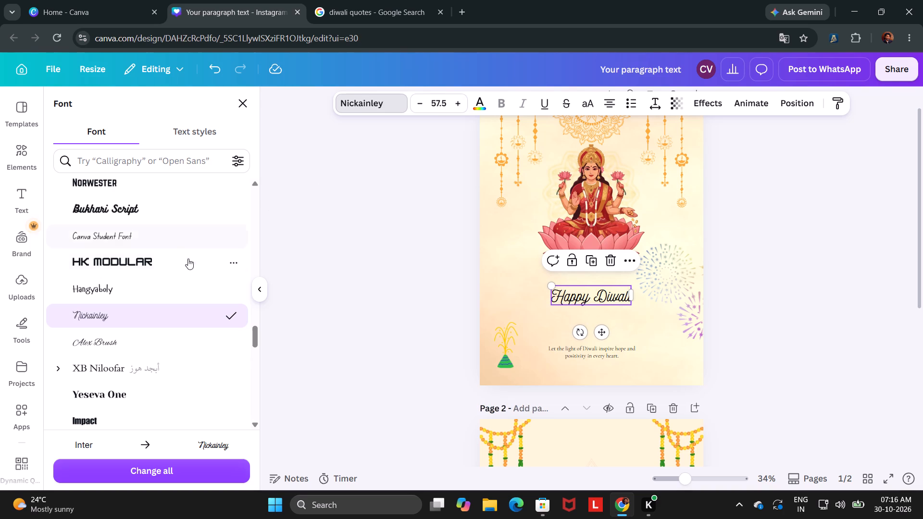
left_click(459, 98)
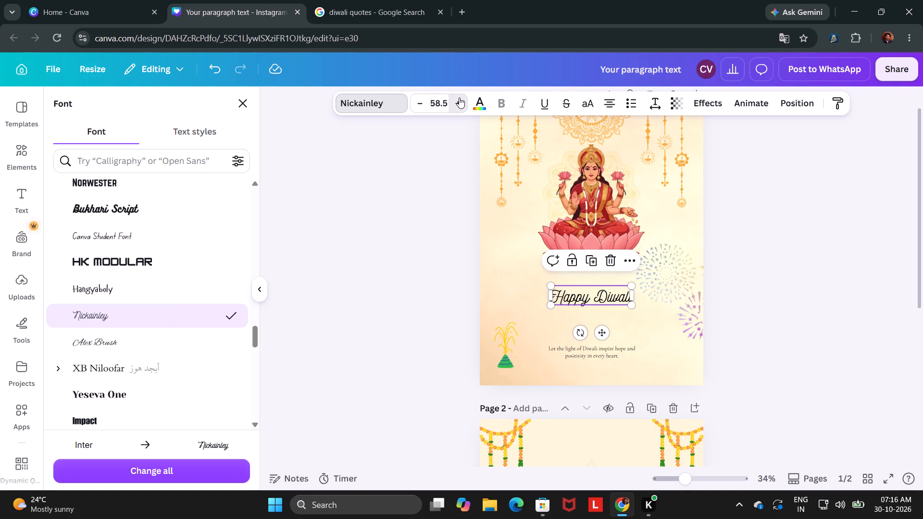
left_click(458, 101)
left_click(458, 101)
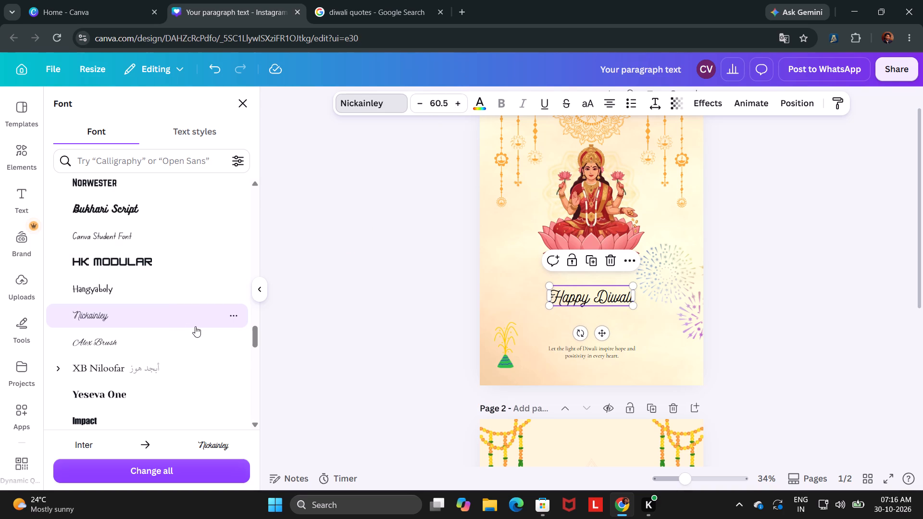
Change the font of the "Happy Diwali" text to Alex Brush.
scroll(195, 326, "down", 1)
left_click(153, 281)
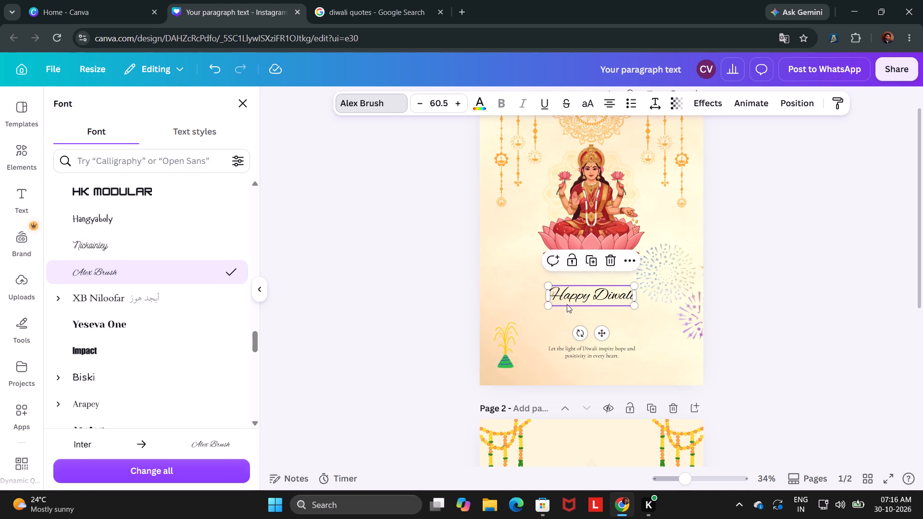
Widen the "Happy Diwali" text box on both sides so the whole greeting fits within it, and deselect it.
left_click_drag(547, 294, 527, 298)
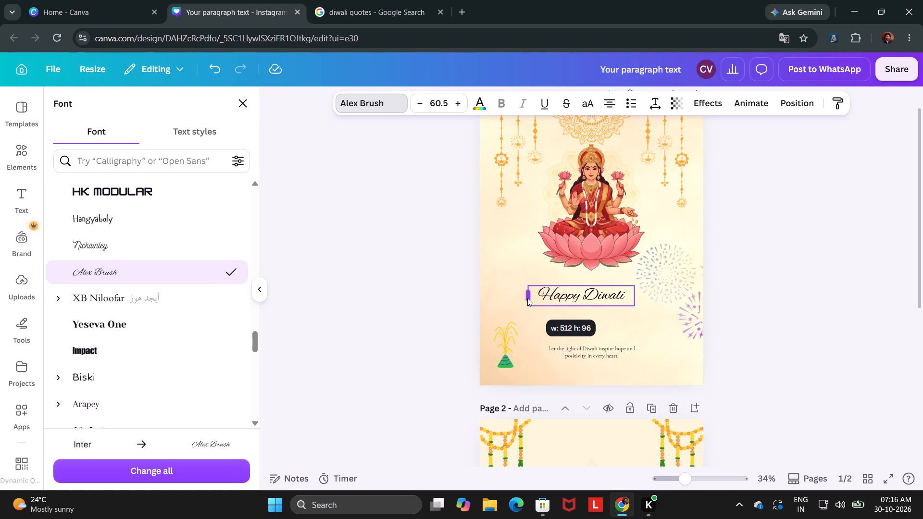
left_click_drag(527, 298, 514, 300)
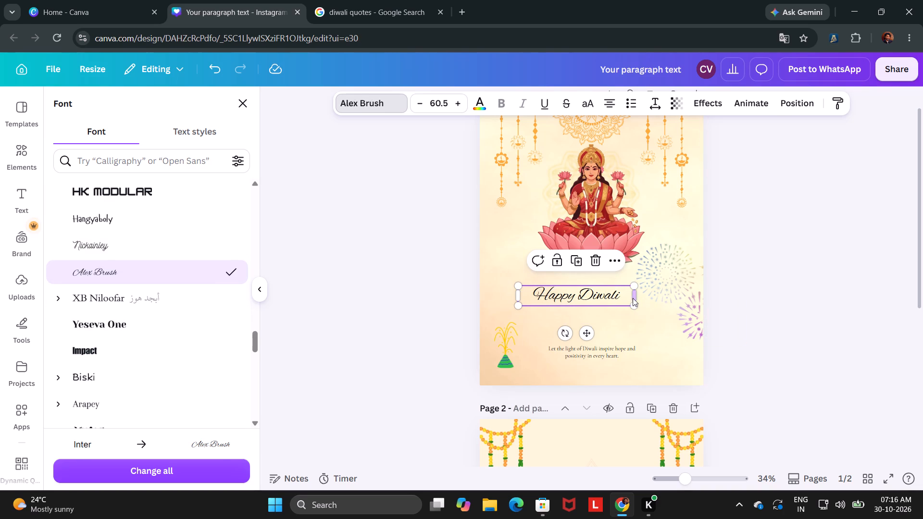
left_click_drag(633, 298, 644, 298)
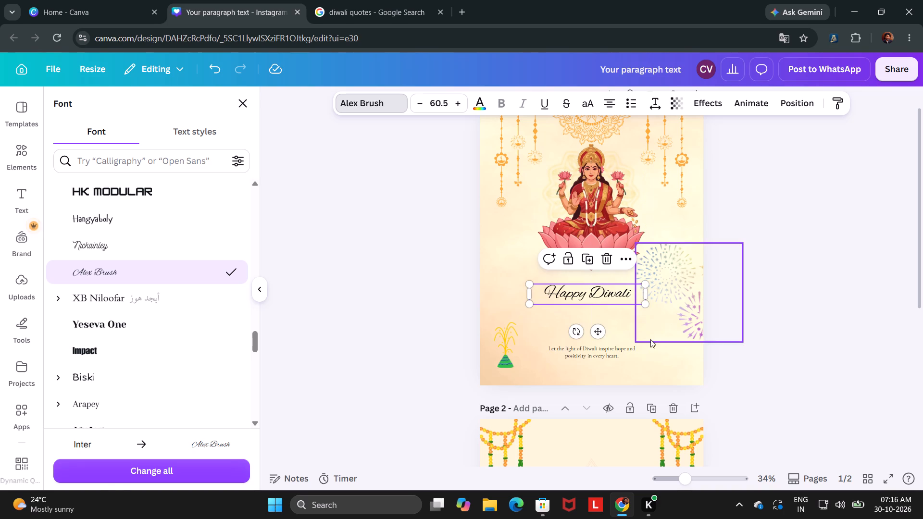
left_click(650, 339)
left_click(563, 323)
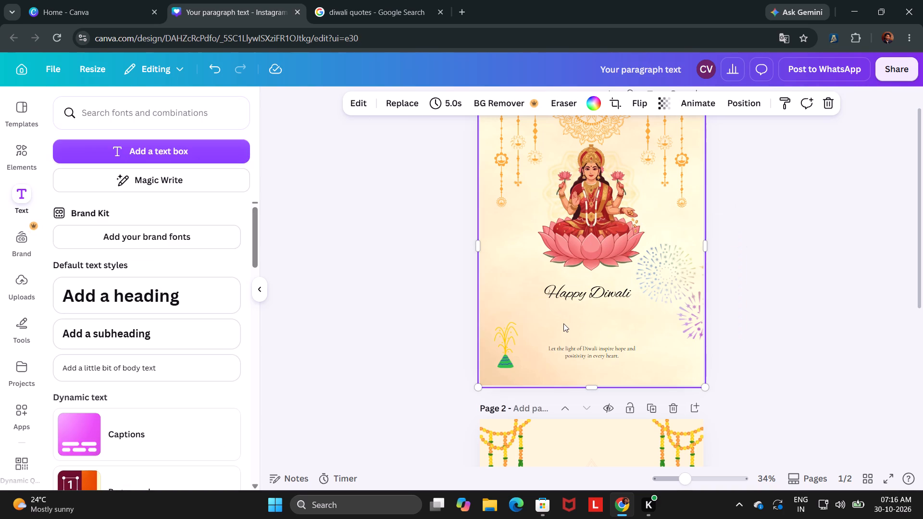
left_click(575, 313)
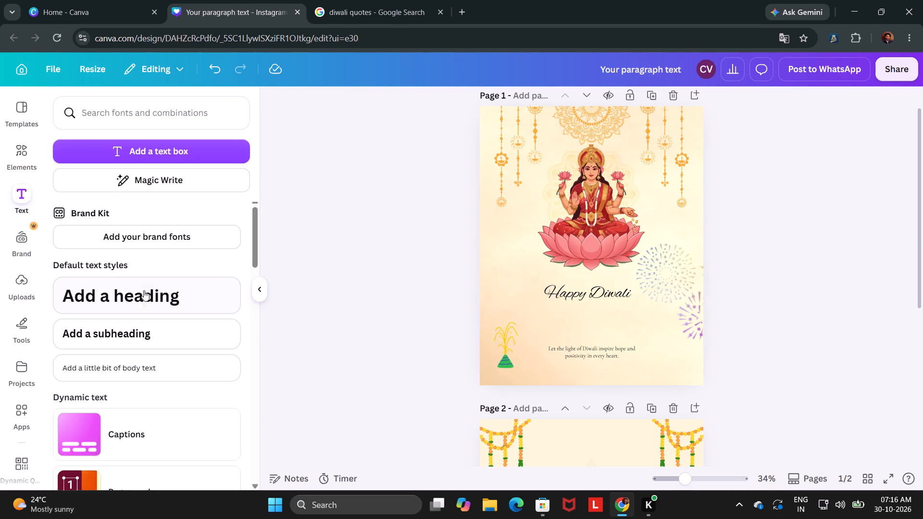
Add a subheading text box and place it directly beneath the "Happy Diwali" greeting.
left_click(126, 331)
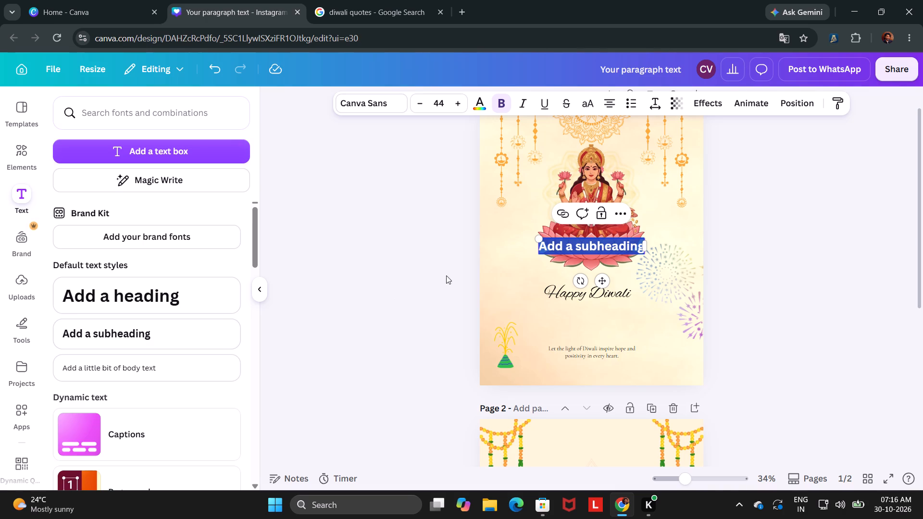
left_click_drag(602, 284, 603, 330)
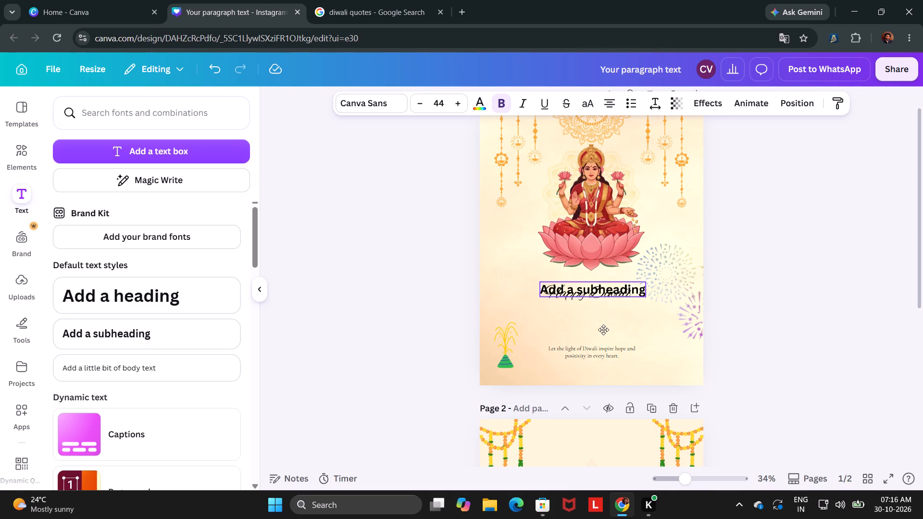
left_click_drag(603, 330, 601, 353)
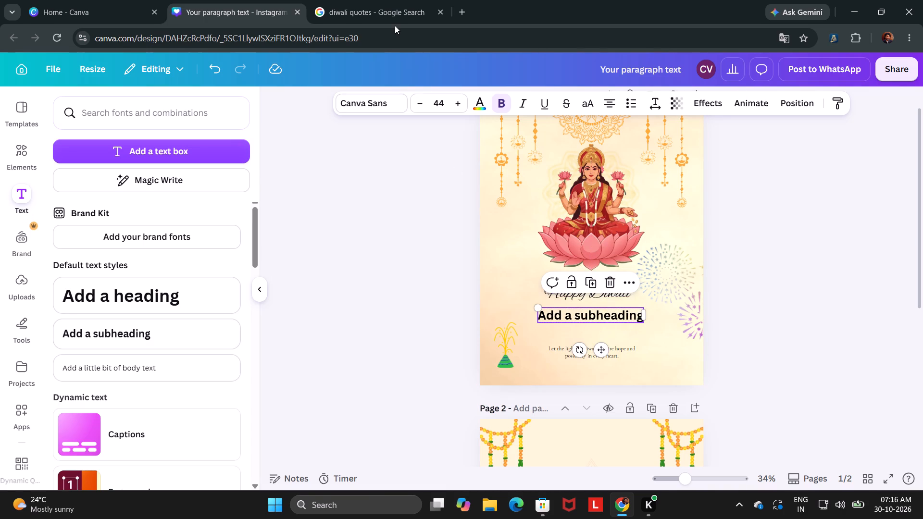
Switch to the Google search page and search for "lakshmi quotes for diwali".
left_click(389, 20)
scroll(366, 319, "up", 3)
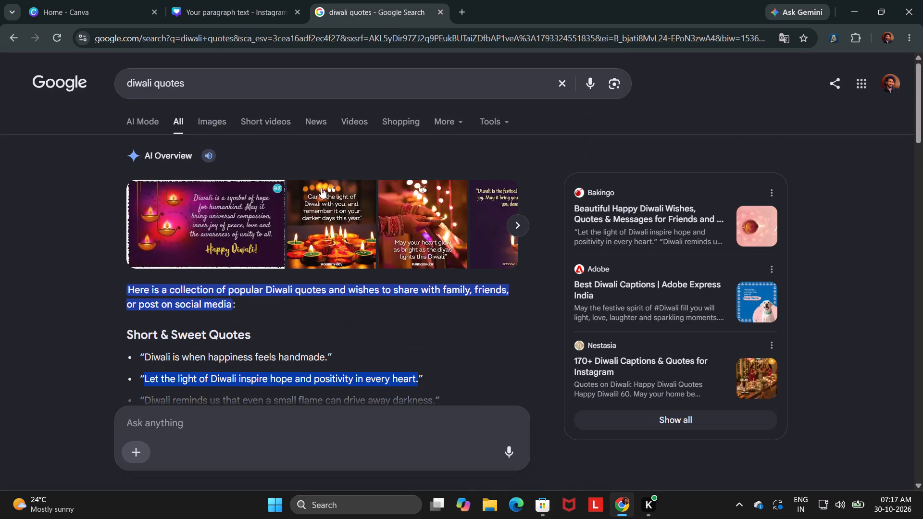
left_click(272, 80)
key("ctrl+a")
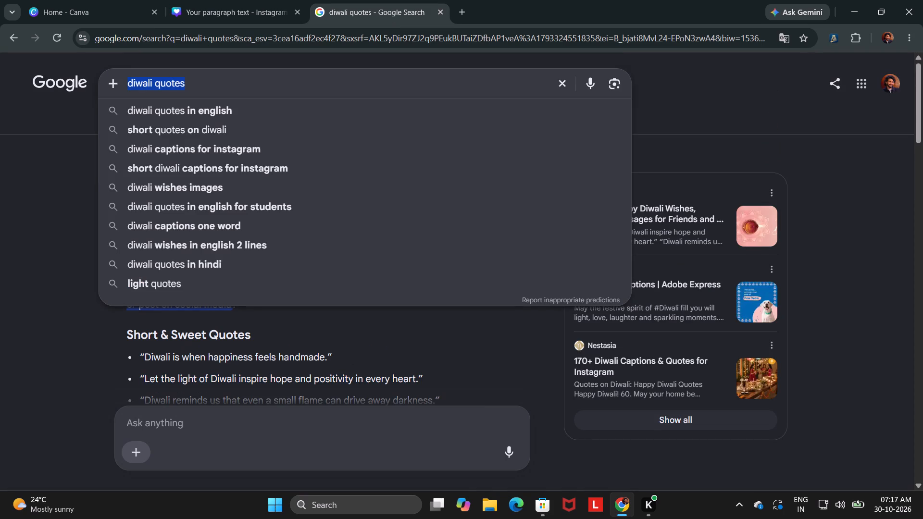
key("BackSpace")
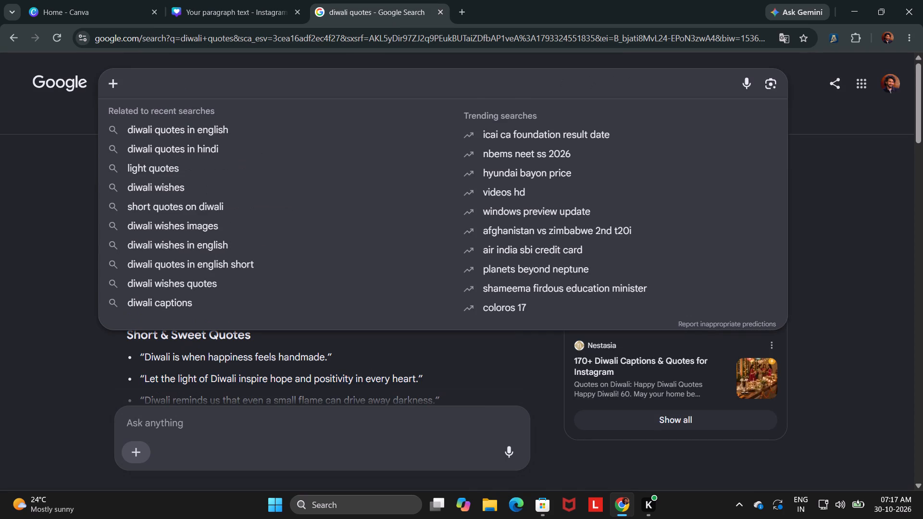
type("lakshmi")
key("space")
type("quotes")
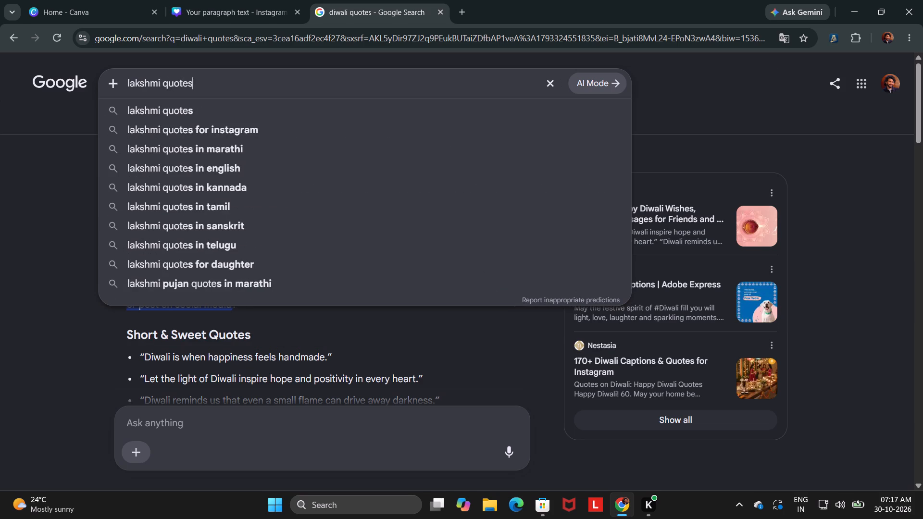
key("space")
type("for diwali")
key("Return")
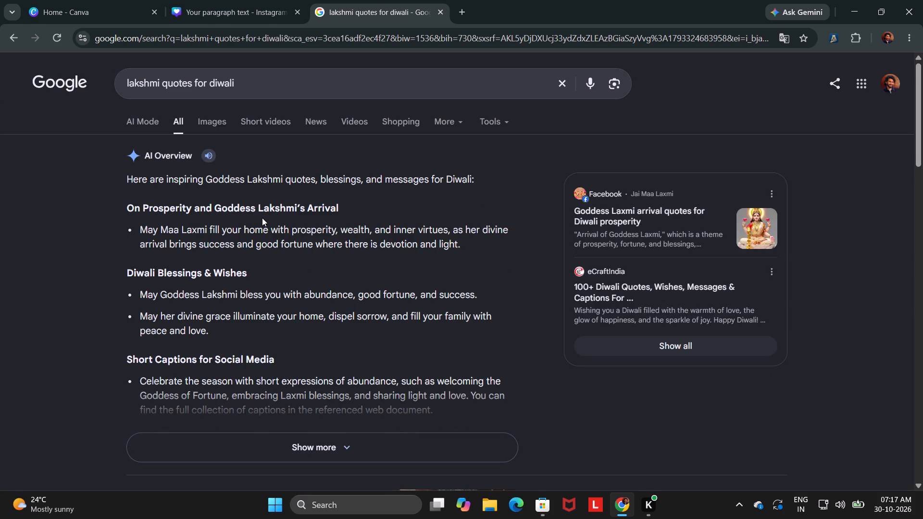
Copy "May Goddess Lakshmi bless you with abundance, good fortune, and success" and paste it into the Canva design in place of the subheading placeholder.
left_click_drag(475, 295, 259, 293)
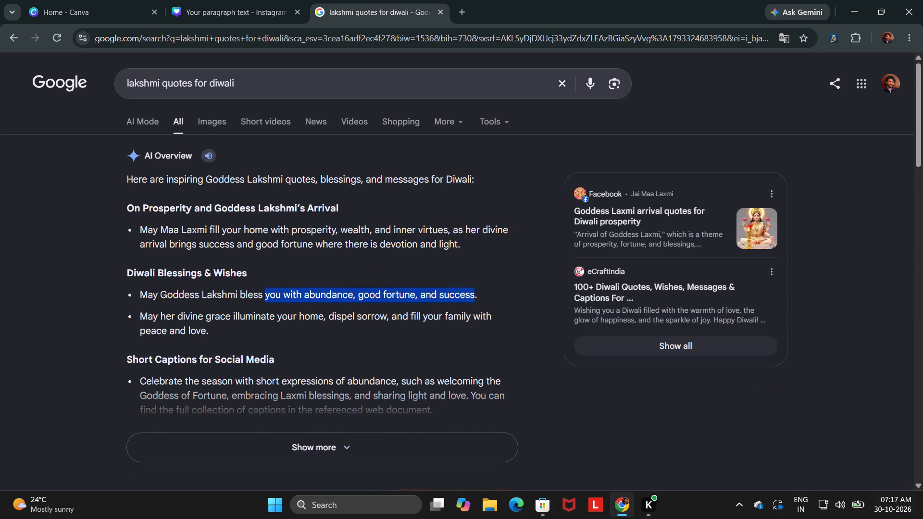
left_click_drag(259, 293, 141, 295)
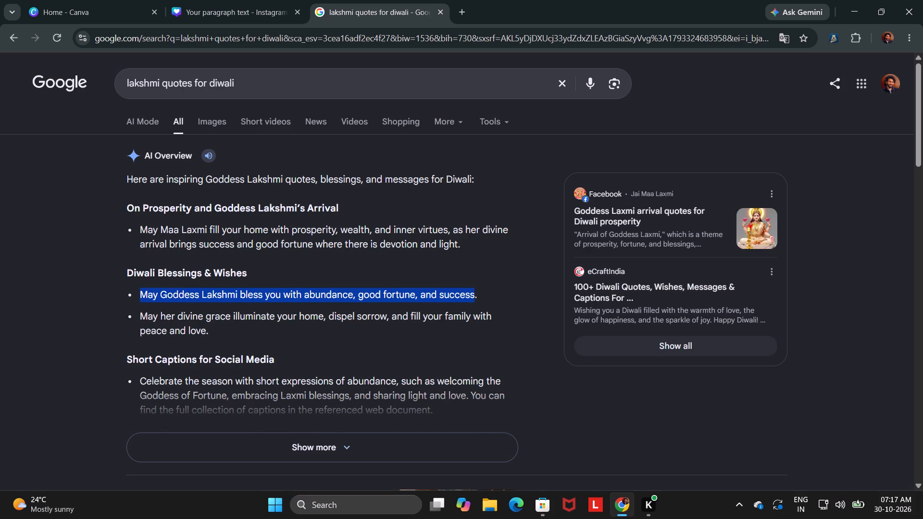
key("ctrl+c")
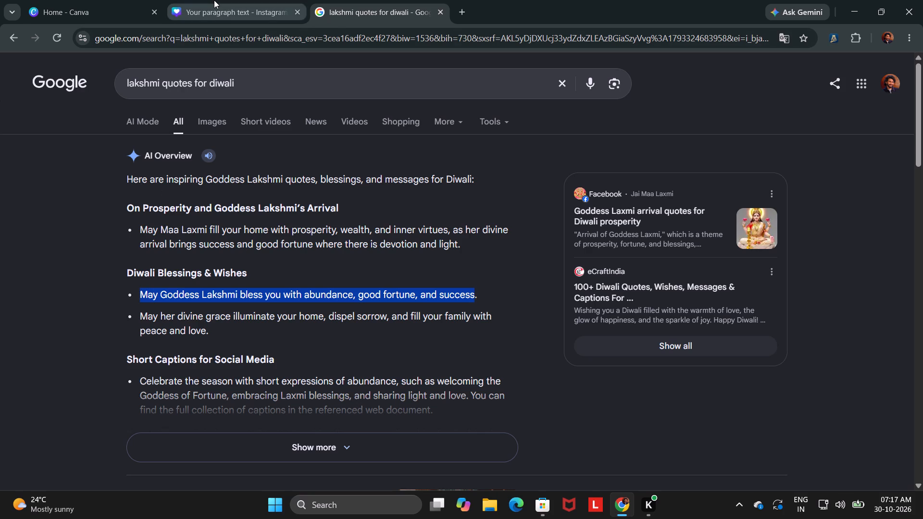
left_click(214, 0)
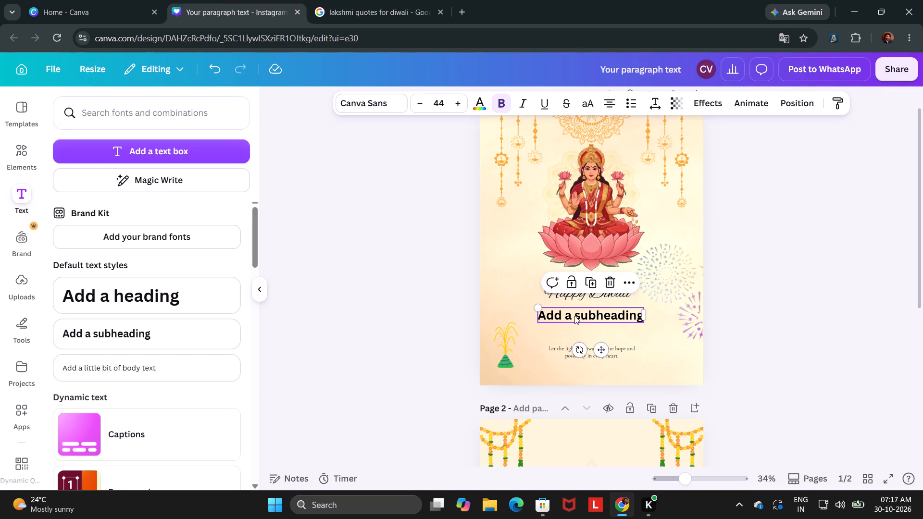
left_click(574, 316)
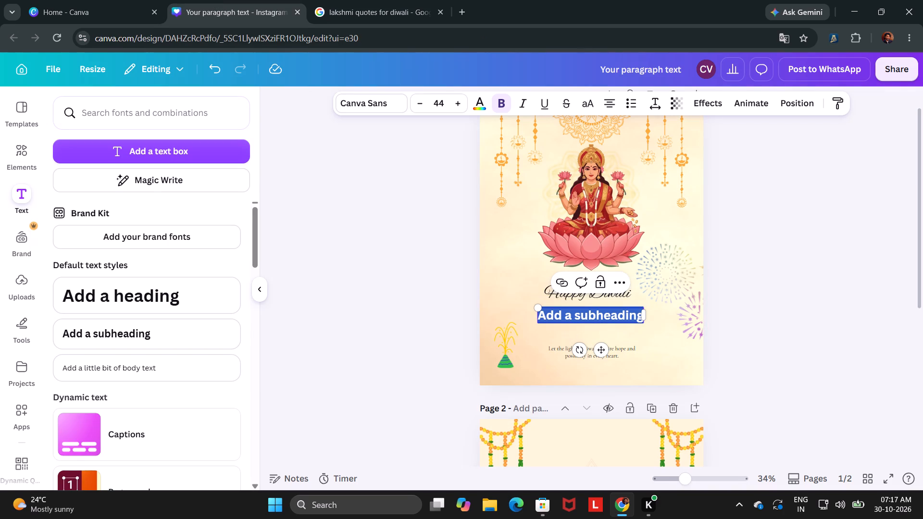
key("ctrl+a")
key("BackSpace")
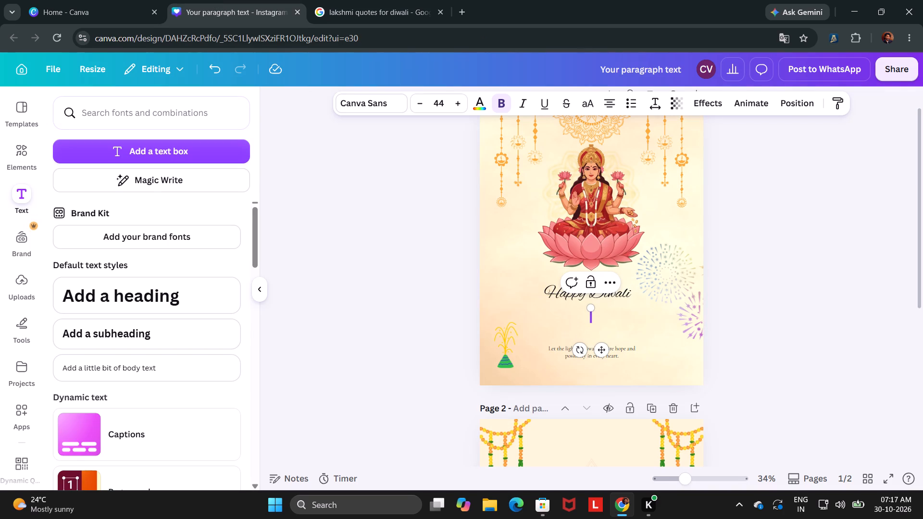
key("ctrl+v")
Scale the Lakshmi quote down to font size 25.1 and move it under the "Happy Diwali" greeting, near the page centre.
left_click_drag(698, 354, 607, 315)
left_click_drag(557, 321, 586, 315)
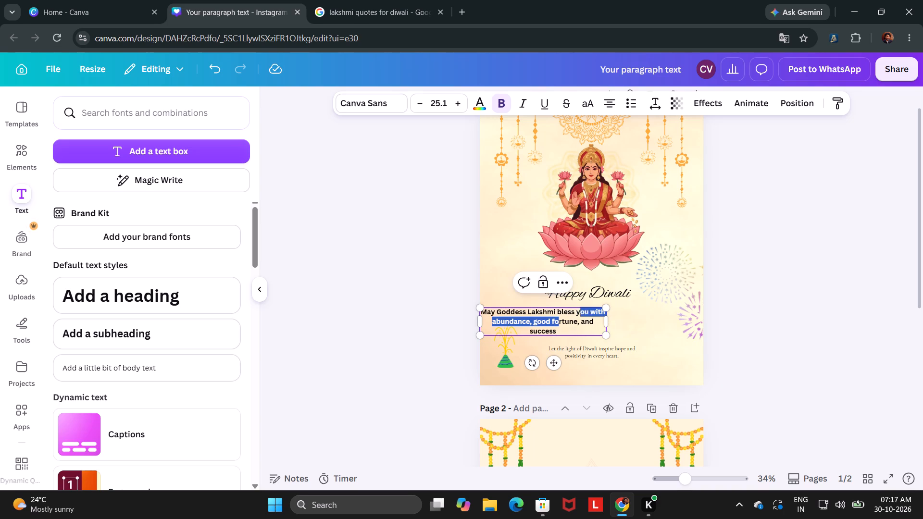
left_click_drag(586, 315, 590, 314)
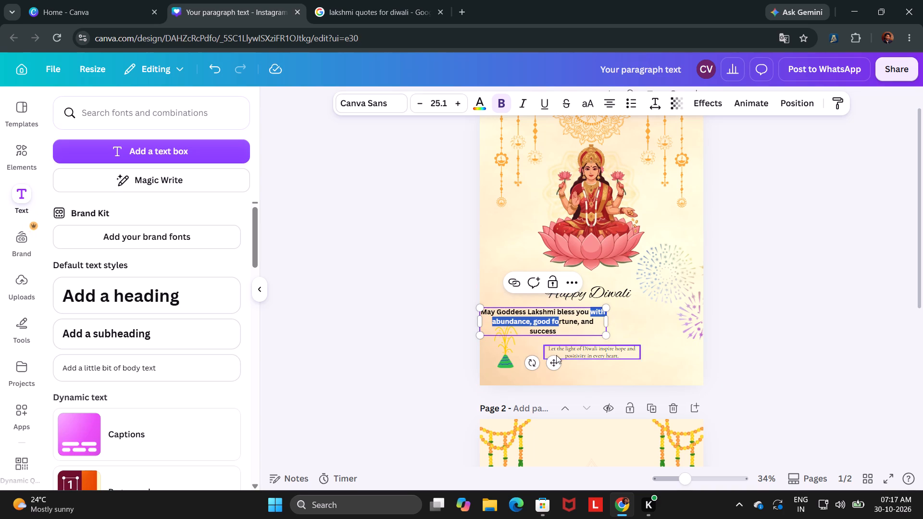
left_click_drag(556, 363, 597, 358)
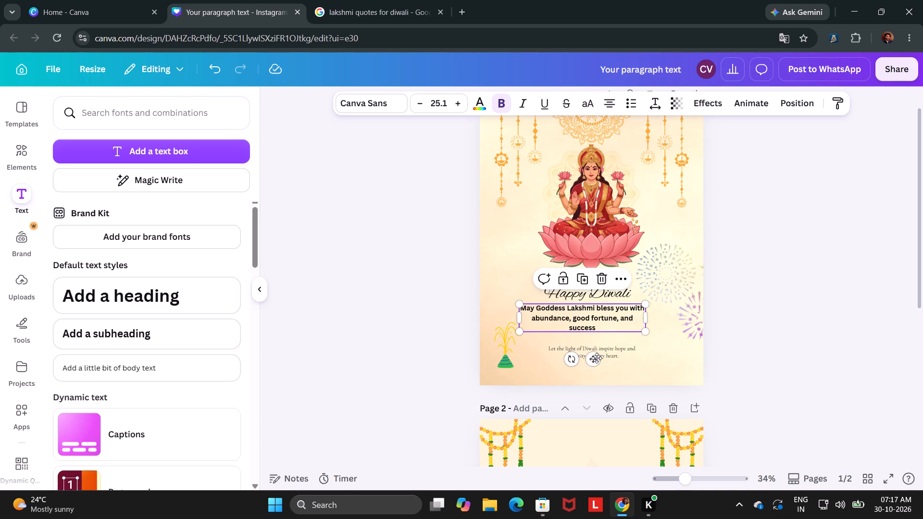
left_click(596, 315)
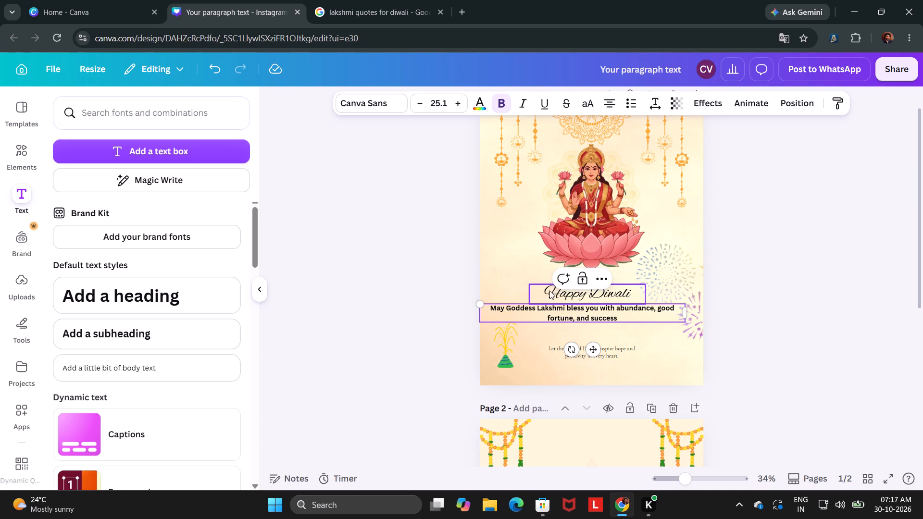
Try HK Modular on the Lakshmi quote and settle on Open Sans as its font.
left_click(379, 104)
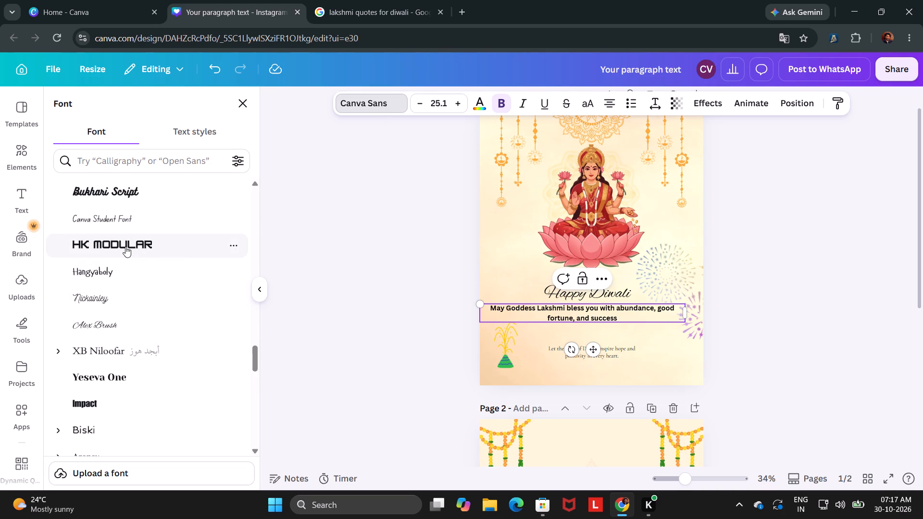
left_click(125, 247)
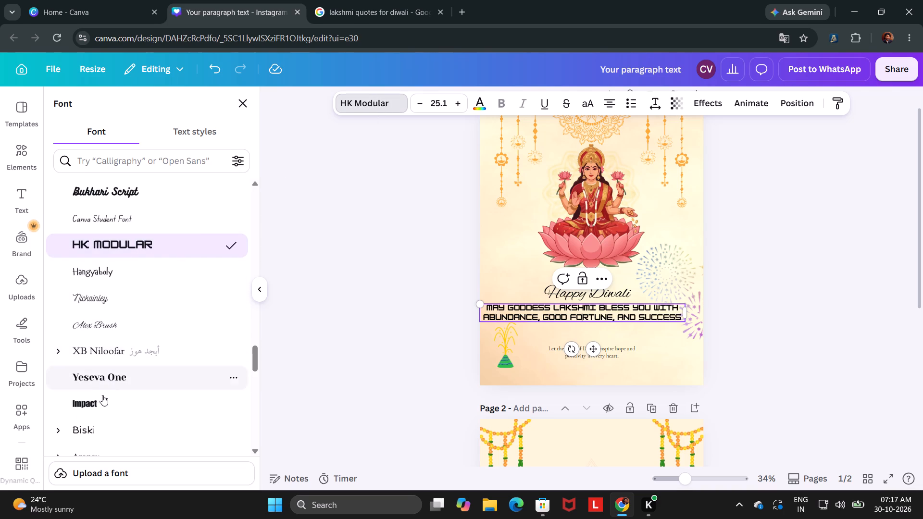
scroll(134, 307, "down", 4)
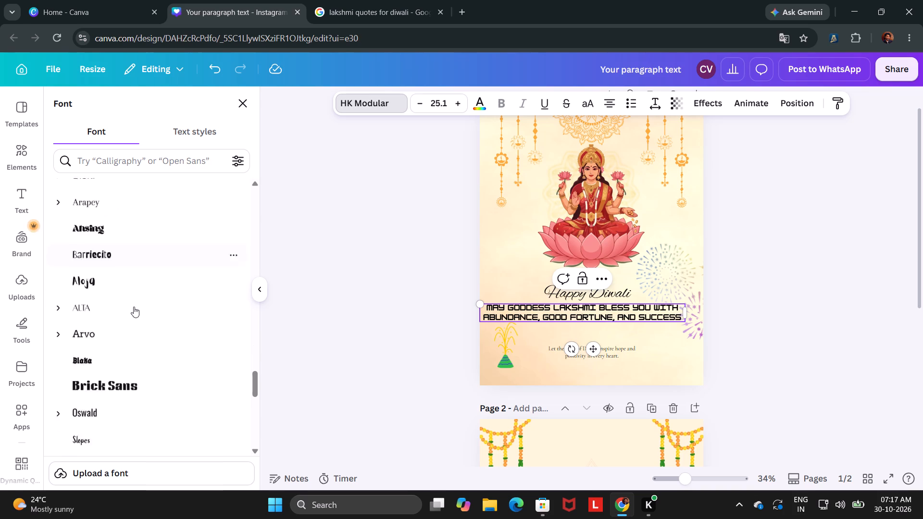
scroll(134, 307, "up", 12)
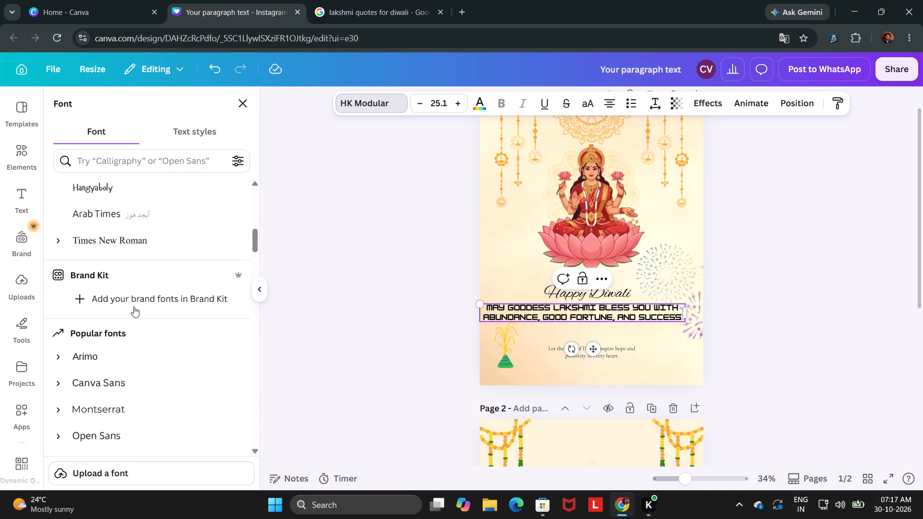
scroll(134, 307, "down", 2)
left_click(112, 406)
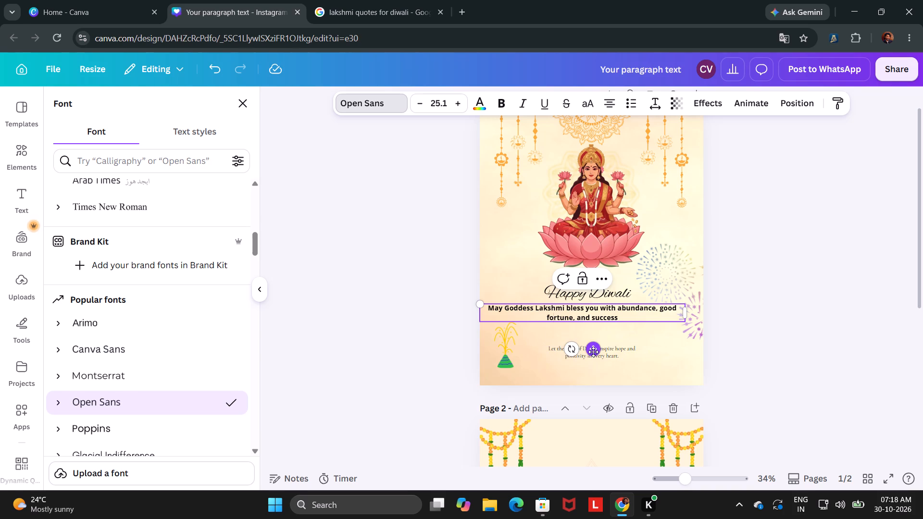
Move the Lakshmi quote slightly lower, centred between the "Happy Diwali" greeting and the "Let the light of Diwali" quote.
left_click_drag(593, 352, 608, 357)
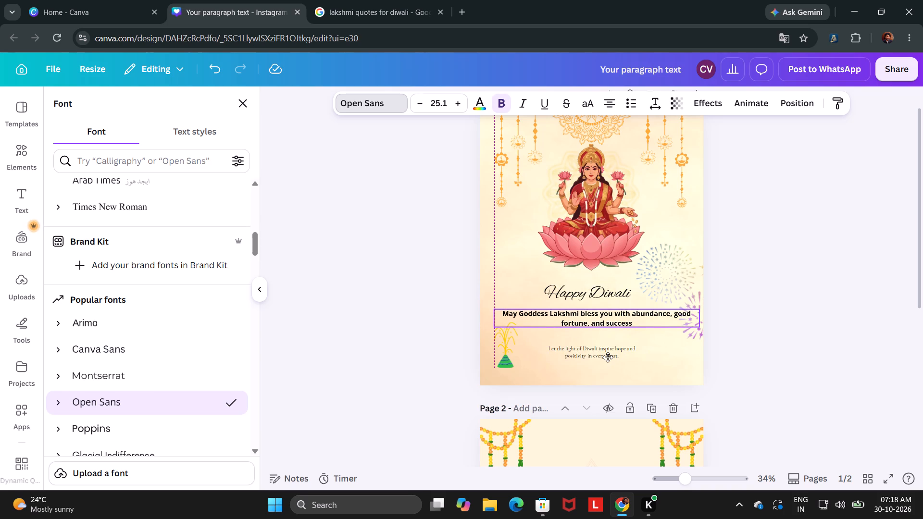
left_click_drag(608, 357, 604, 358)
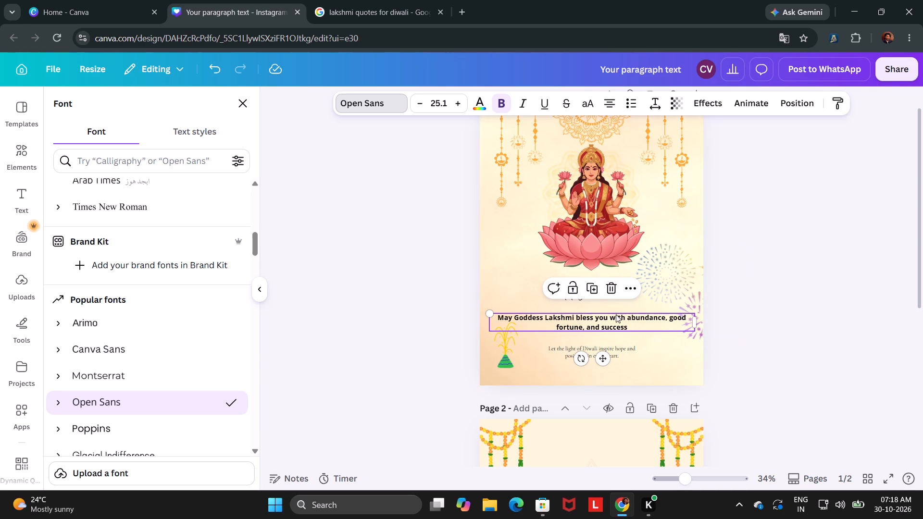
Remove the bold formatting from the Lakshmi quote and reduce its font size to 21.1.
left_click(504, 103)
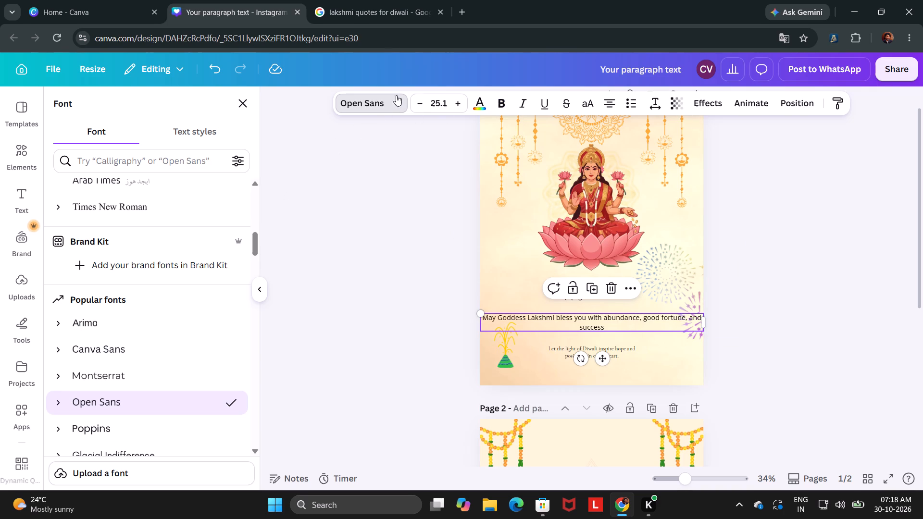
double_click(419, 102)
left_click(419, 102)
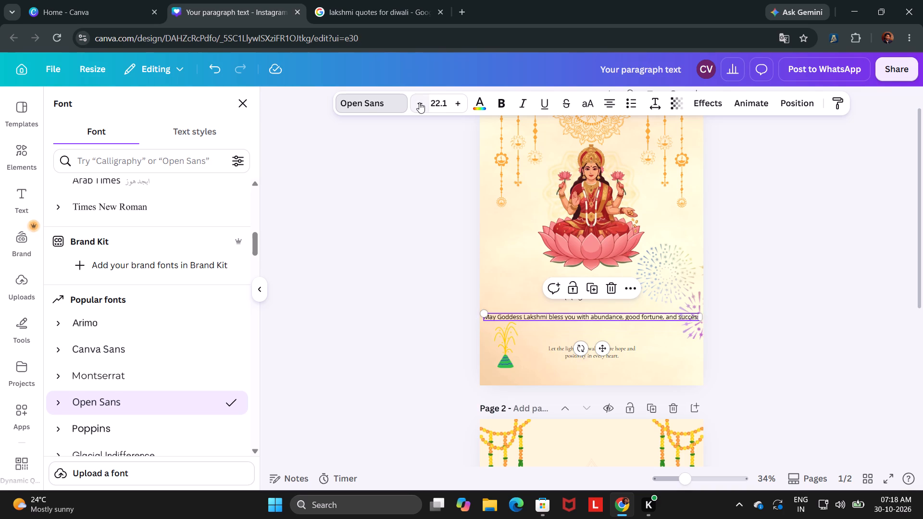
left_click(419, 102)
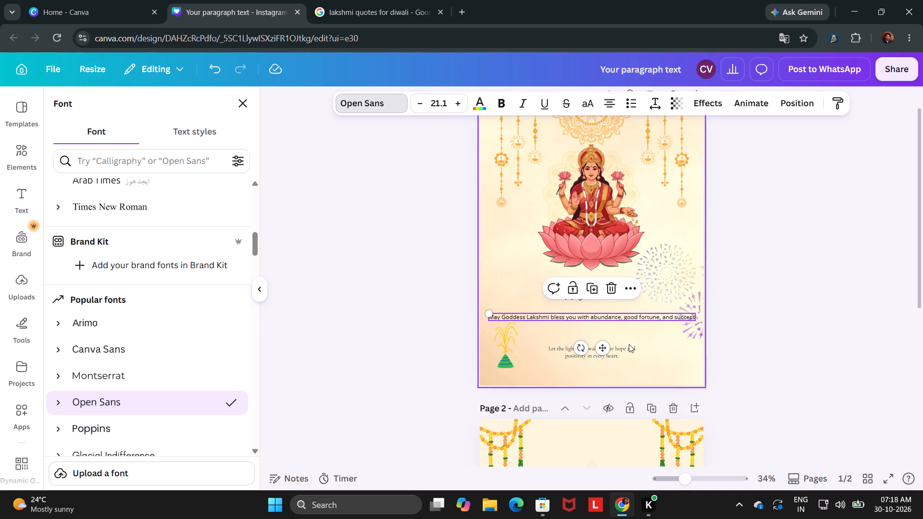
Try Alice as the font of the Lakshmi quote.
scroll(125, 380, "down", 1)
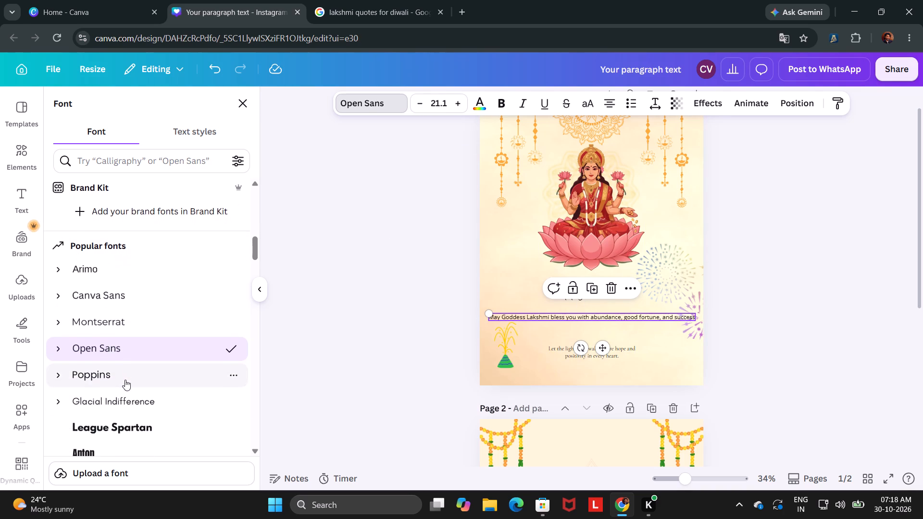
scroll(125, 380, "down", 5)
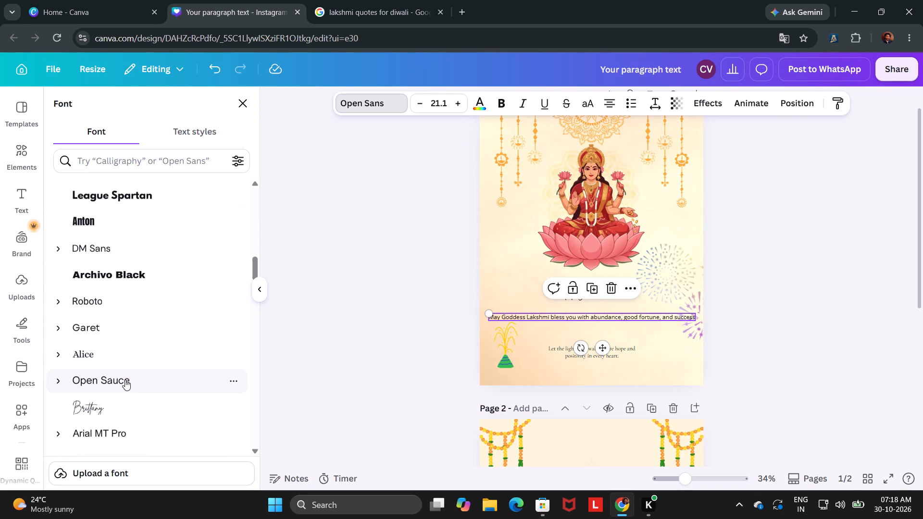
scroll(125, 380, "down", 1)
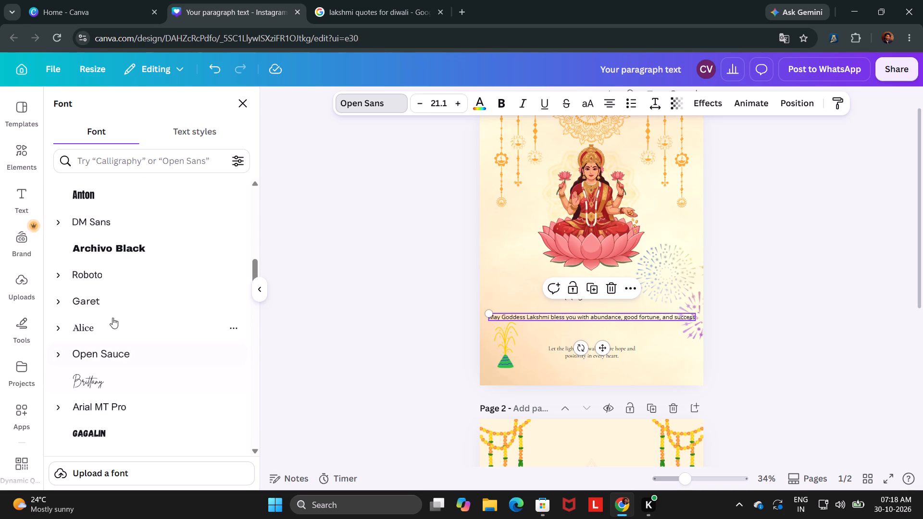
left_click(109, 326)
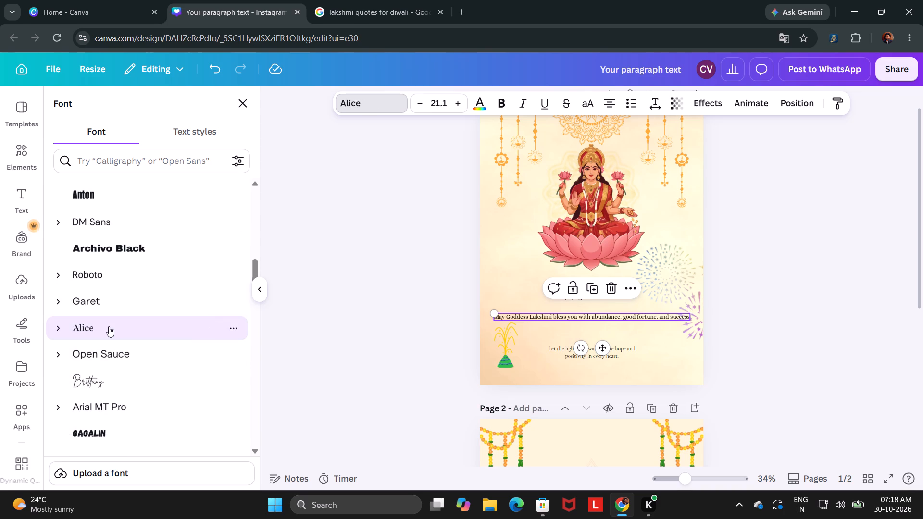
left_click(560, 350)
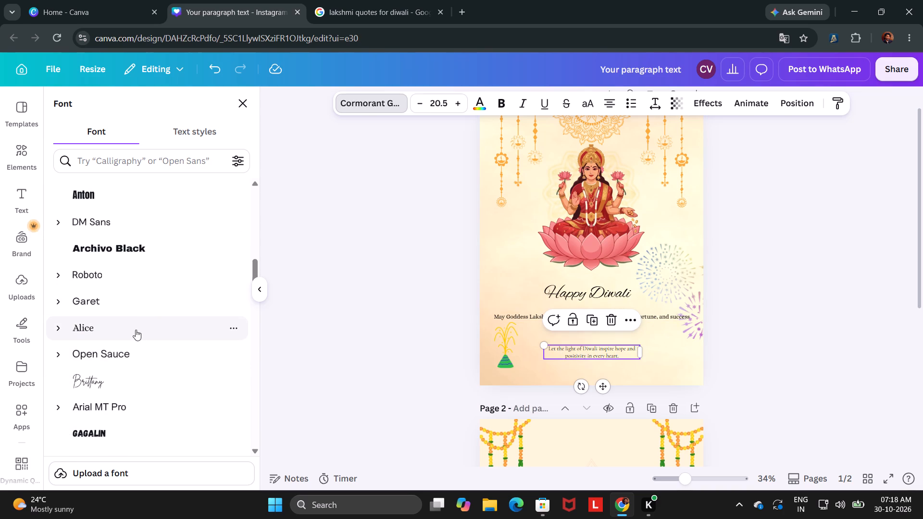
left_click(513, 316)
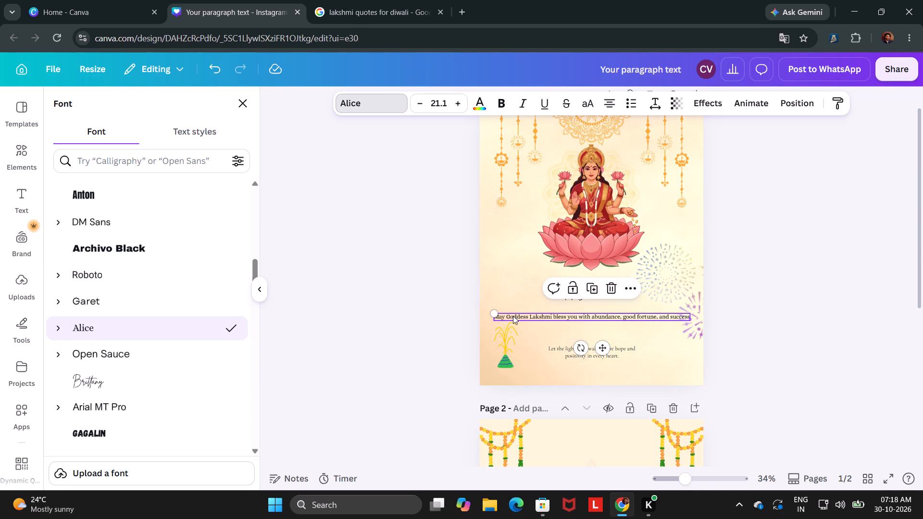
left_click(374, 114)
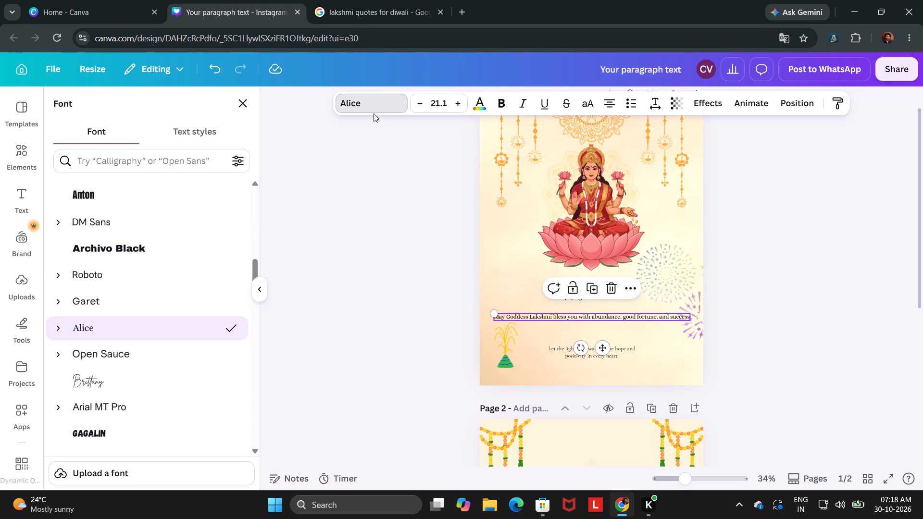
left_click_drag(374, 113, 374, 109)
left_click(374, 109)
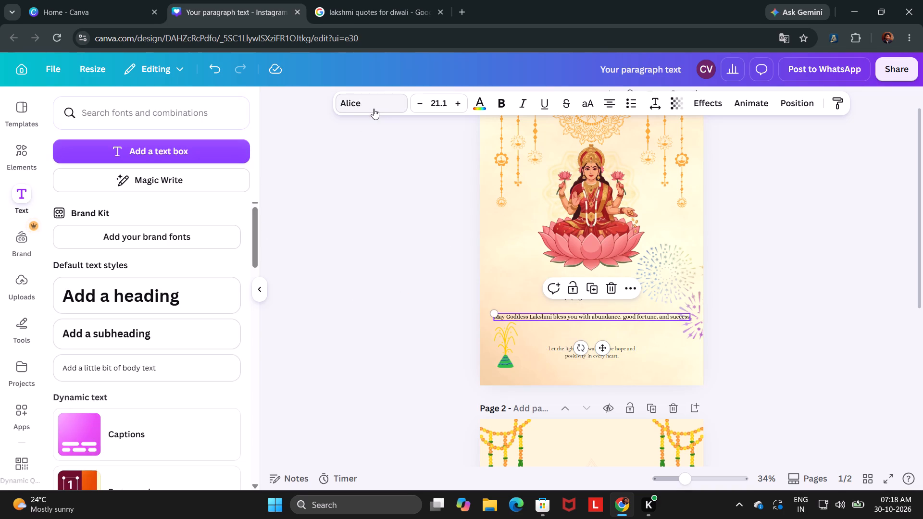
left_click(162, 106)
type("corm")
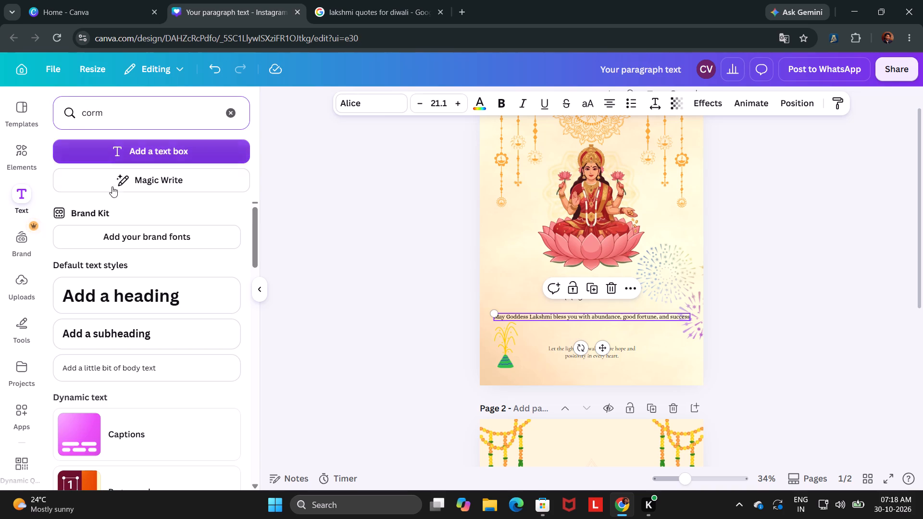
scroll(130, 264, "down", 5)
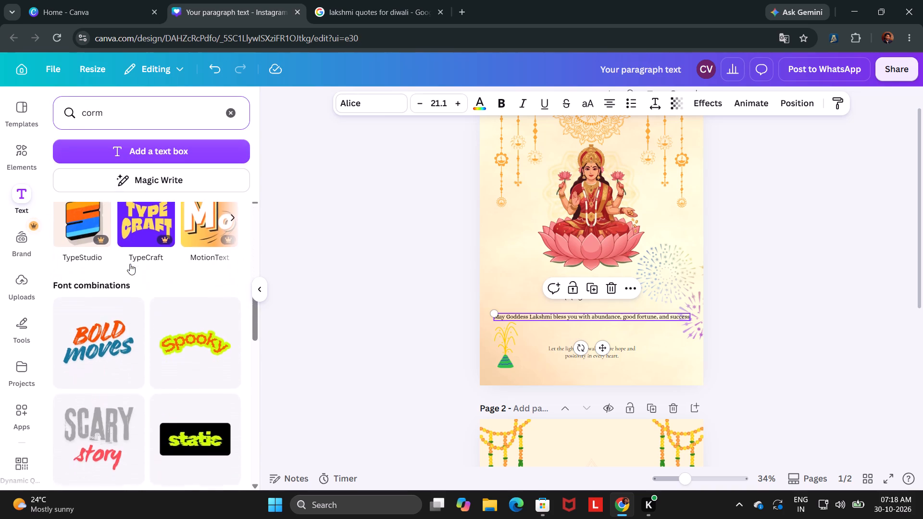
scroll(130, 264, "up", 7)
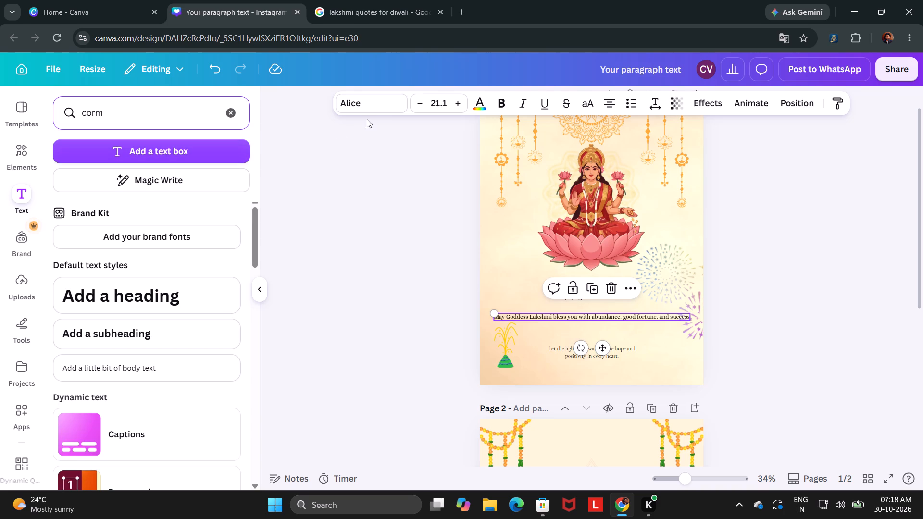
Search the fonts for "corm" and apply Cormorant Garamond to the Lakshmi quote.
left_click(379, 103)
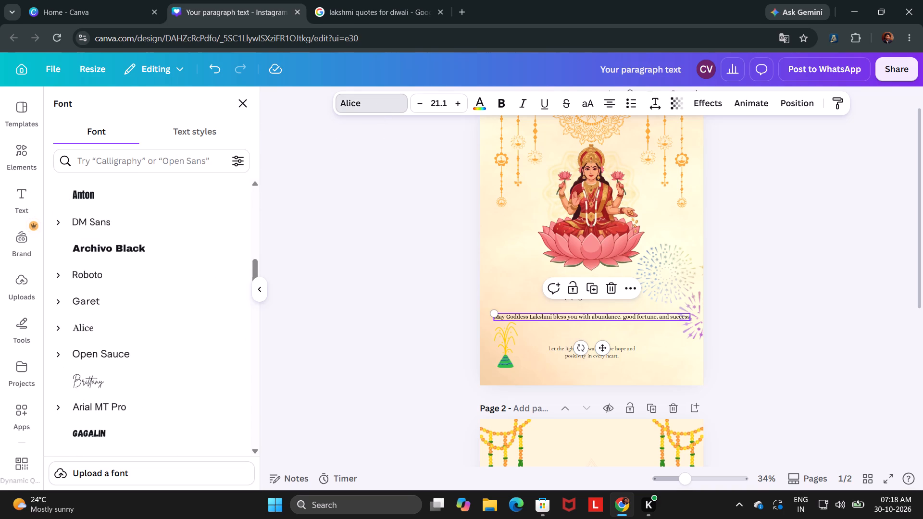
left_click(152, 156)
type("corm")
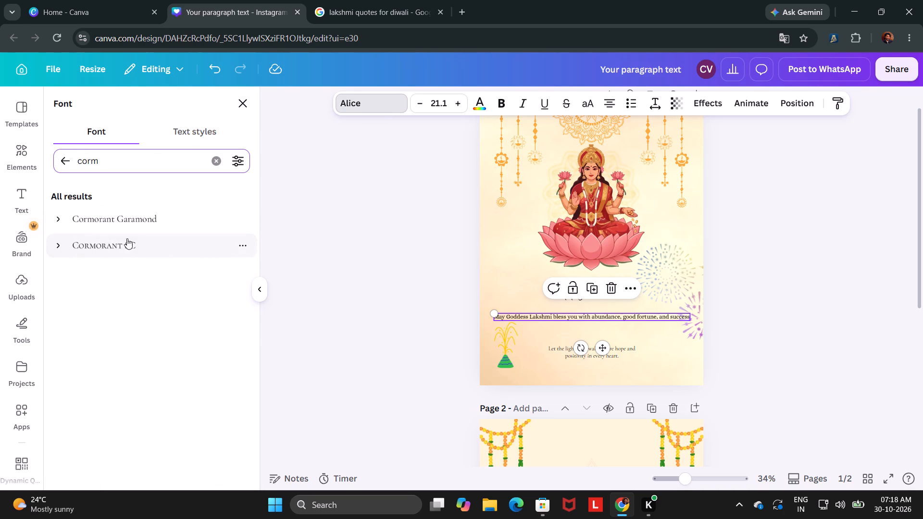
left_click(137, 222)
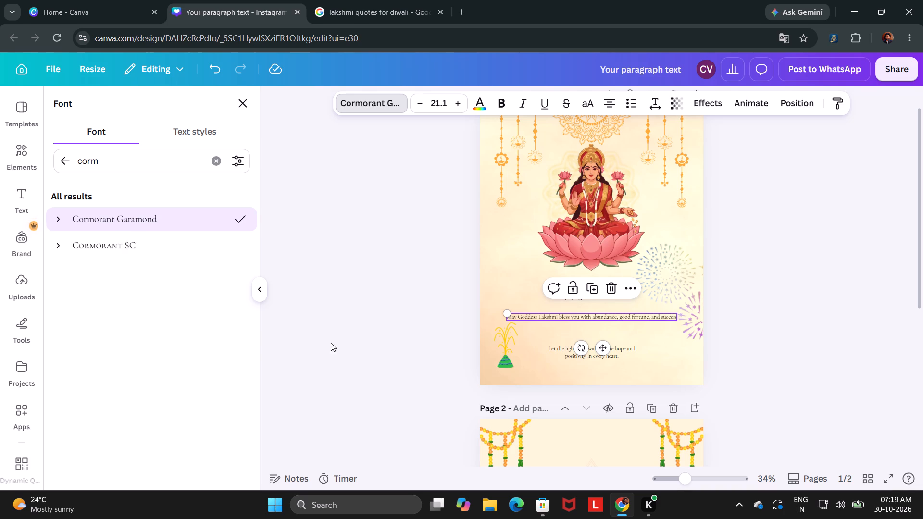
Narrow the Lakshmi quote's text box so it wraps evenly onto two lines, and reposition it under the "Happy Diwali" greeting.
left_click(667, 315)
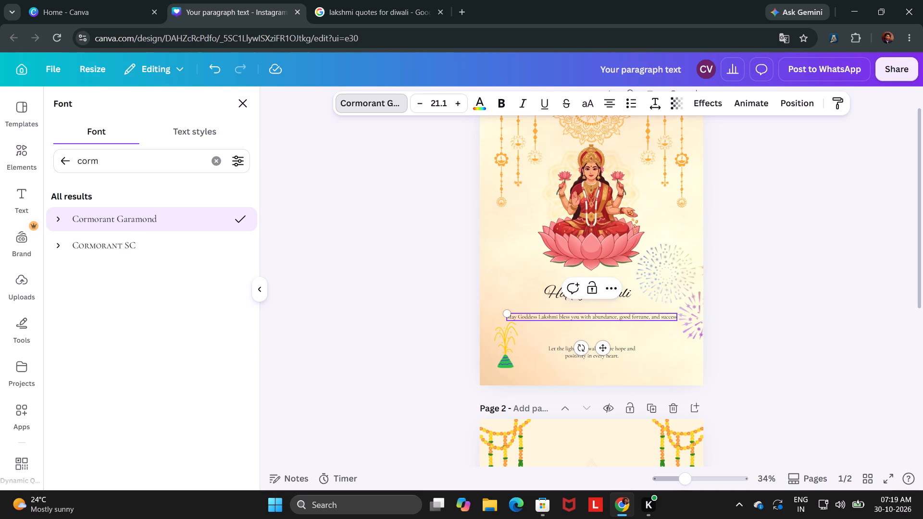
left_click_drag(677, 316, 658, 320)
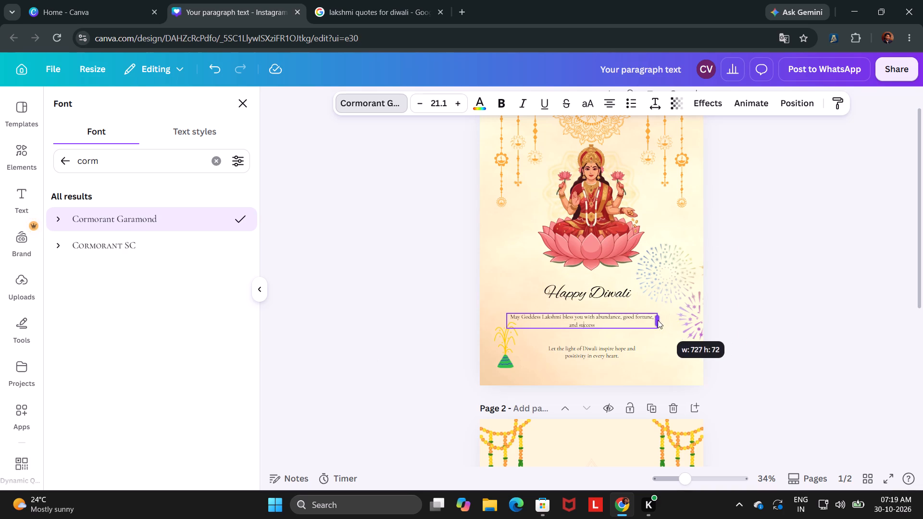
left_click_drag(658, 320, 624, 331)
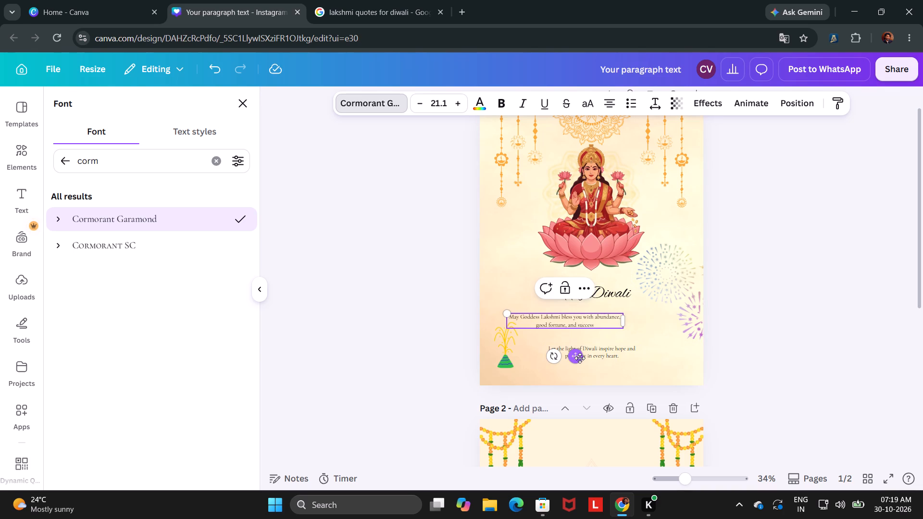
left_click_drag(580, 358, 601, 360)
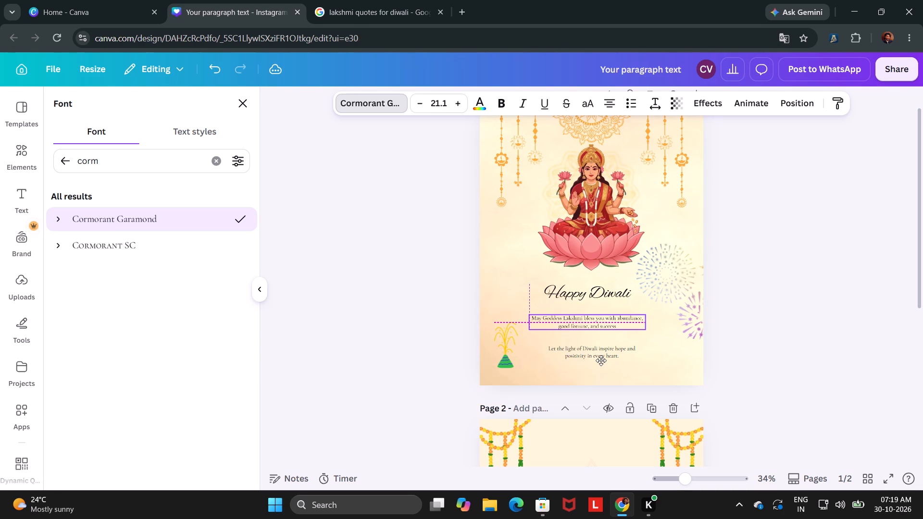
left_click_drag(601, 360, 603, 361)
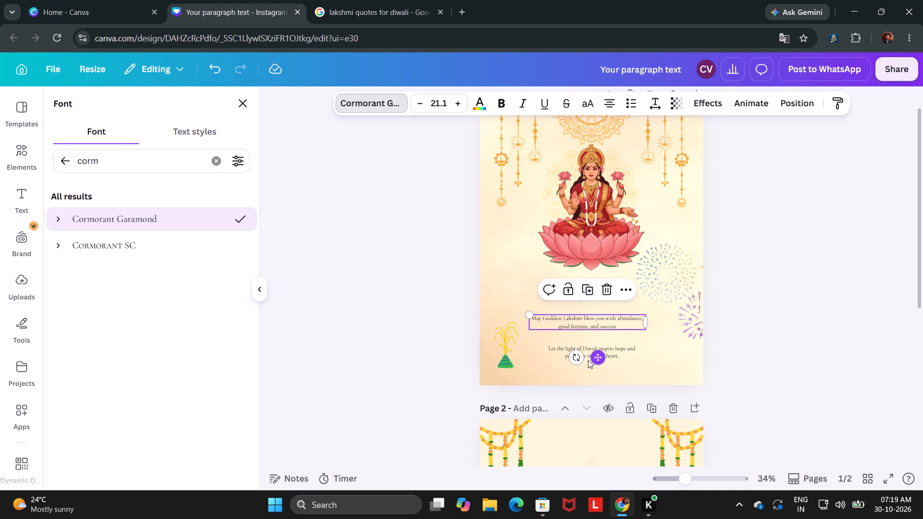
left_click(781, 364)
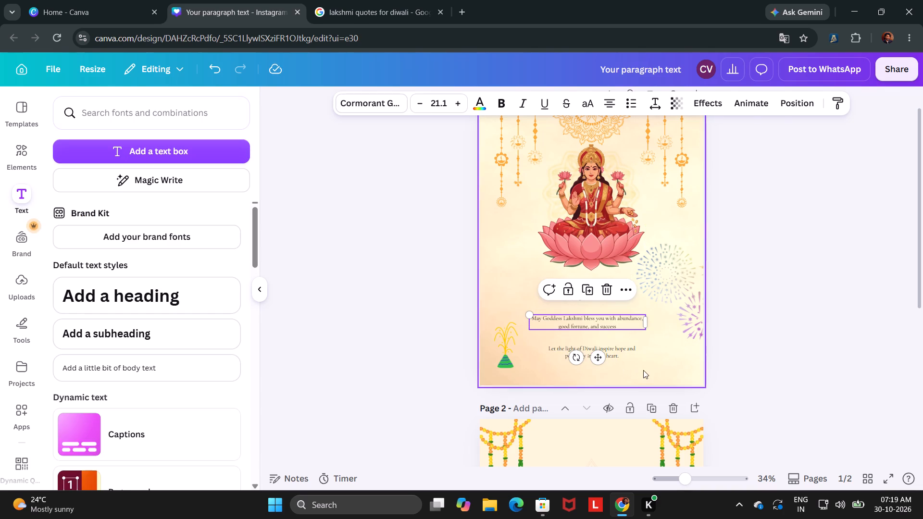
left_click(799, 371)
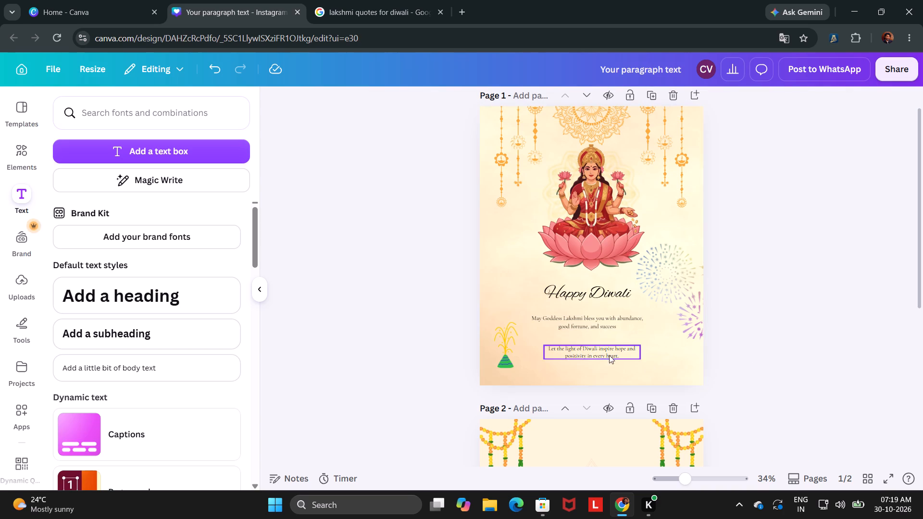
Move the "Let the light of Diwali" quote directly beneath the Lakshmi quote and widen its text box to about 561.
left_click_drag(606, 352, 594, 339)
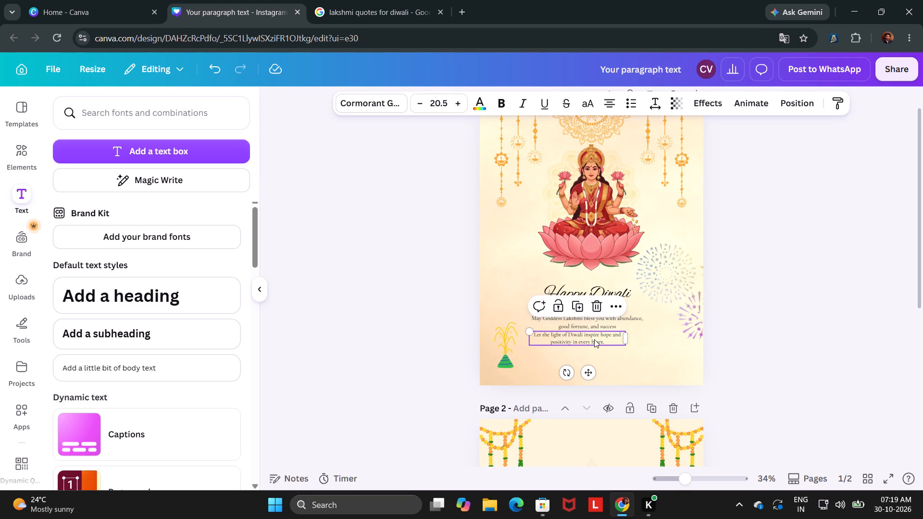
left_click_drag(628, 341, 637, 341)
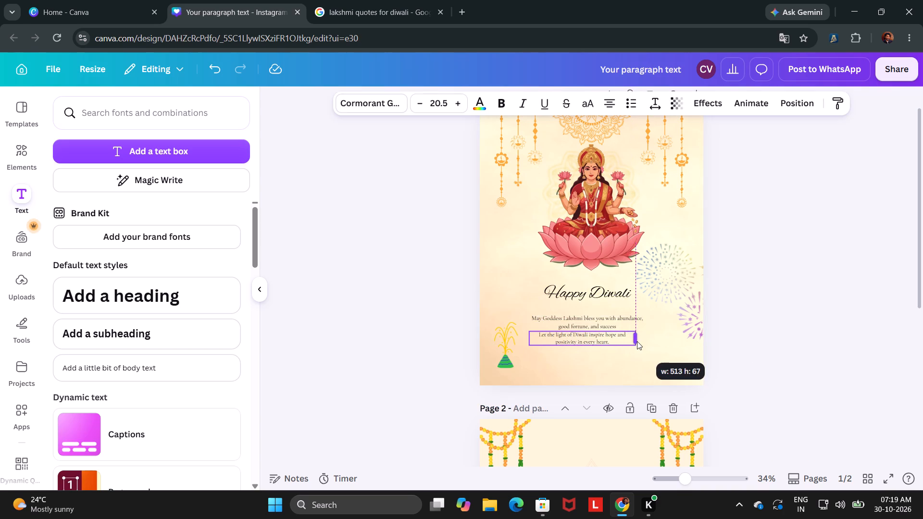
left_click_drag(637, 341, 647, 339)
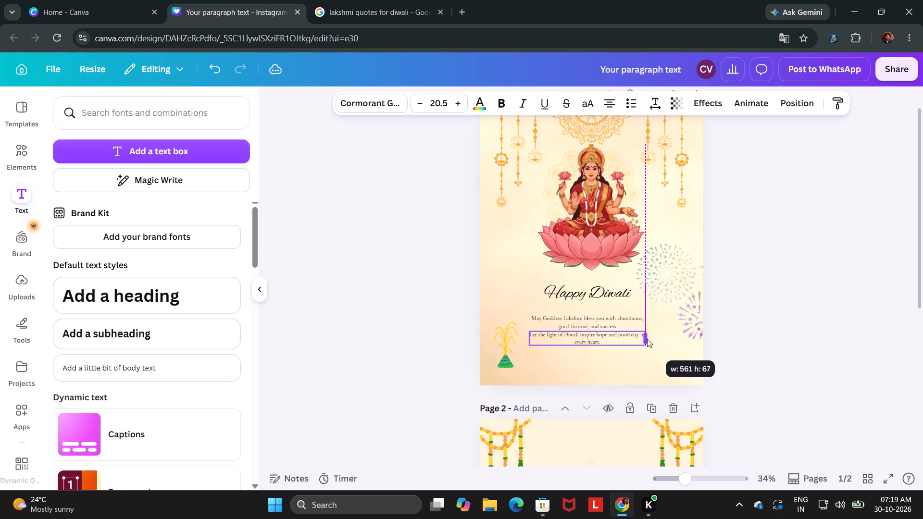
left_click_drag(647, 339, 648, 338)
left_click(723, 364)
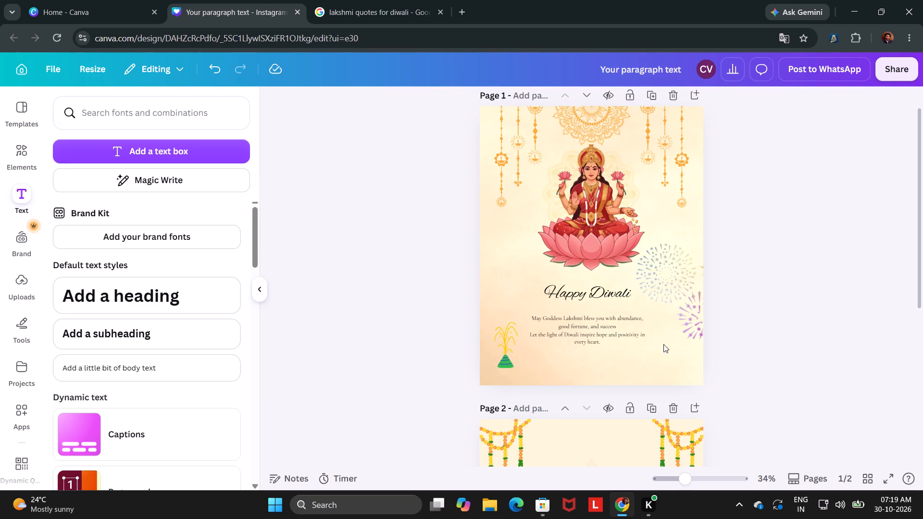
Move the "Happy Diwali" greeting slightly down, closer to the quotes and centred on the page.
left_click_drag(604, 289, 596, 298)
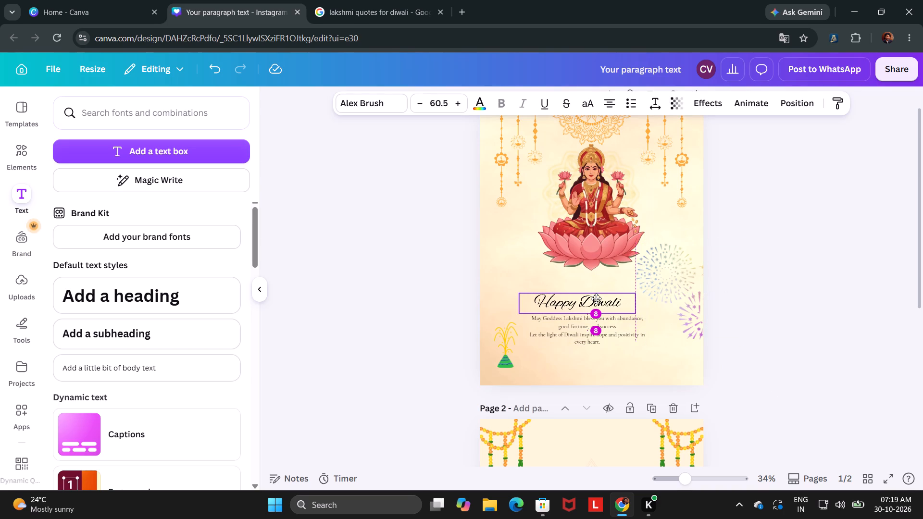
left_click_drag(596, 298, 599, 297)
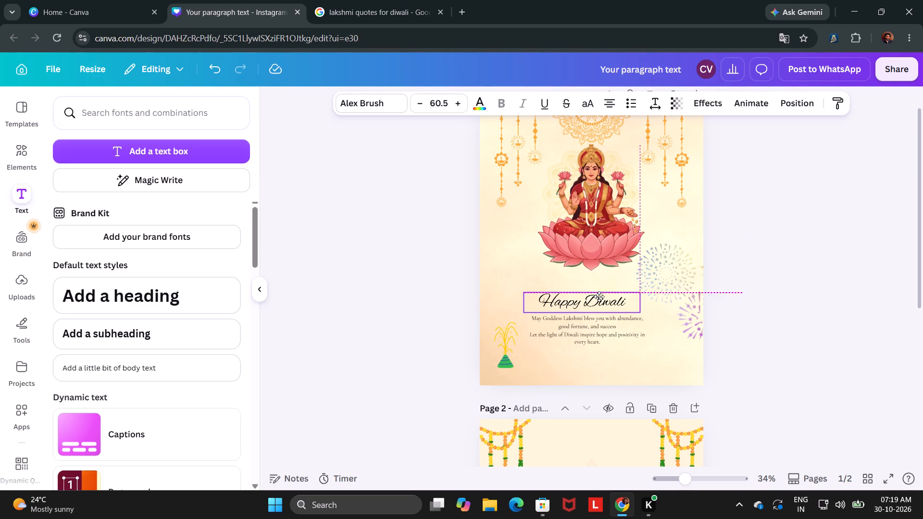
left_click_drag(599, 297, 605, 294)
Shift the Lakshmi quote and the "Let the light of Diwali" quote sideways so both are centred beneath the "Happy Diwali" greeting.
left_click(597, 320)
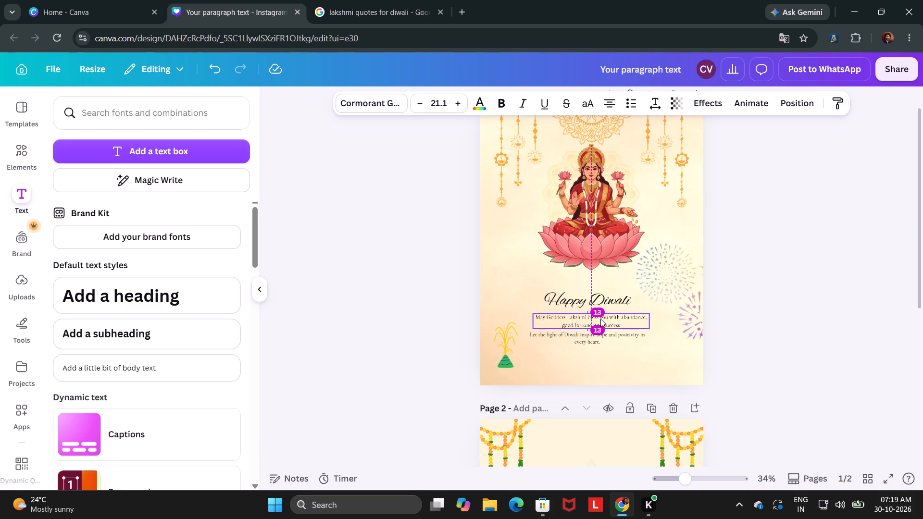
left_click(589, 337)
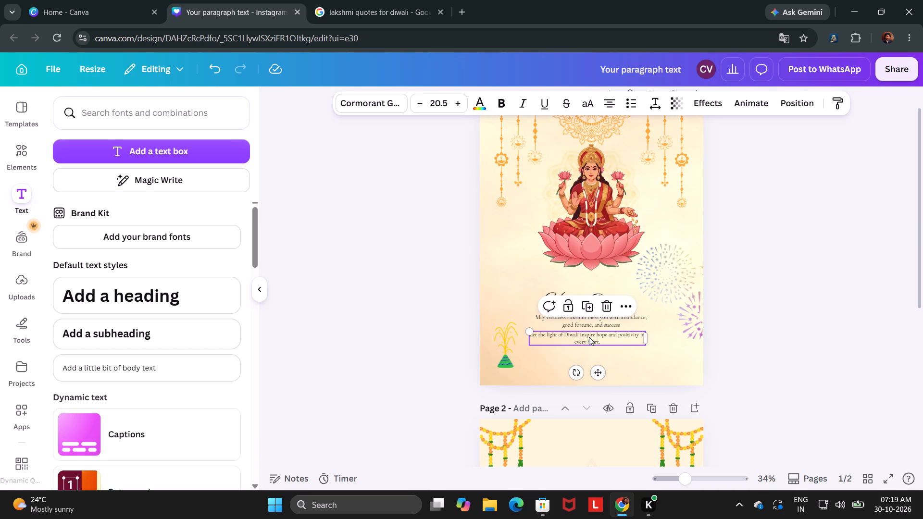
left_click(766, 358)
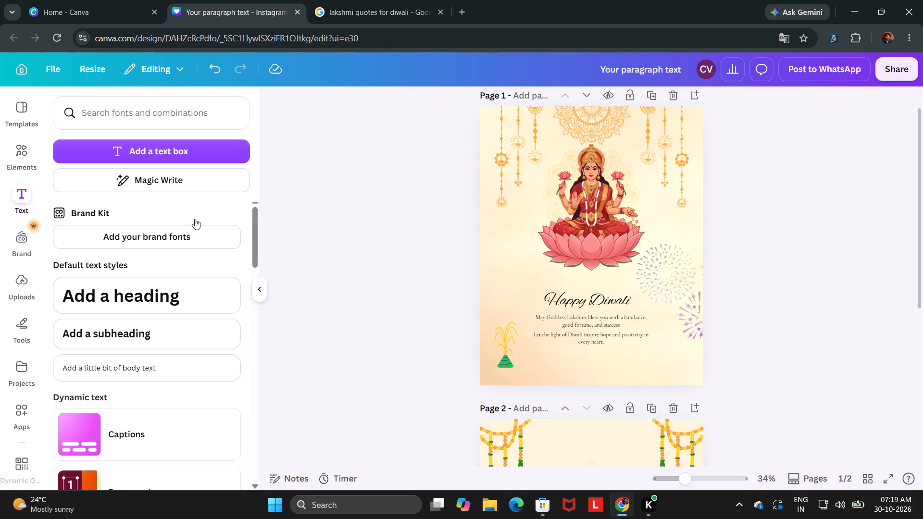
Search the templates for "rockets crackers" and add the suggested graphic of three rockets on striped sticks to page 1.
left_click(27, 111)
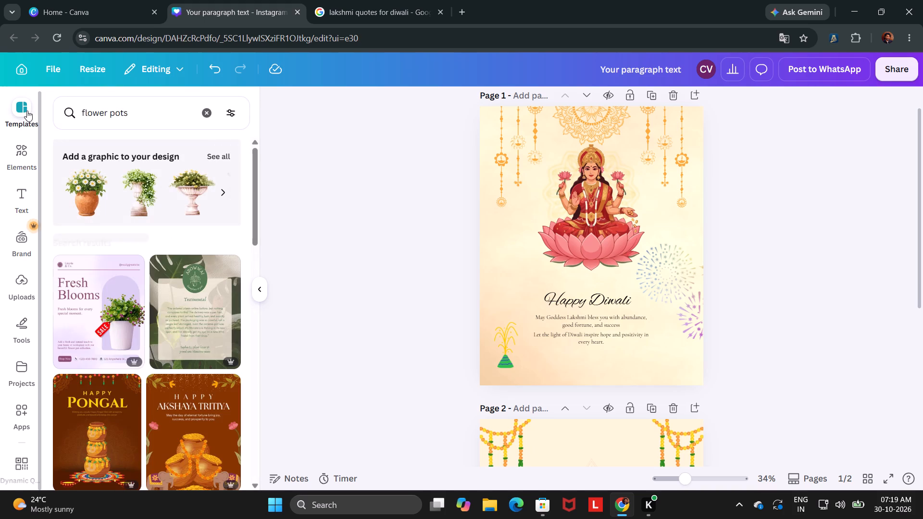
scroll(153, 390, "down", 4)
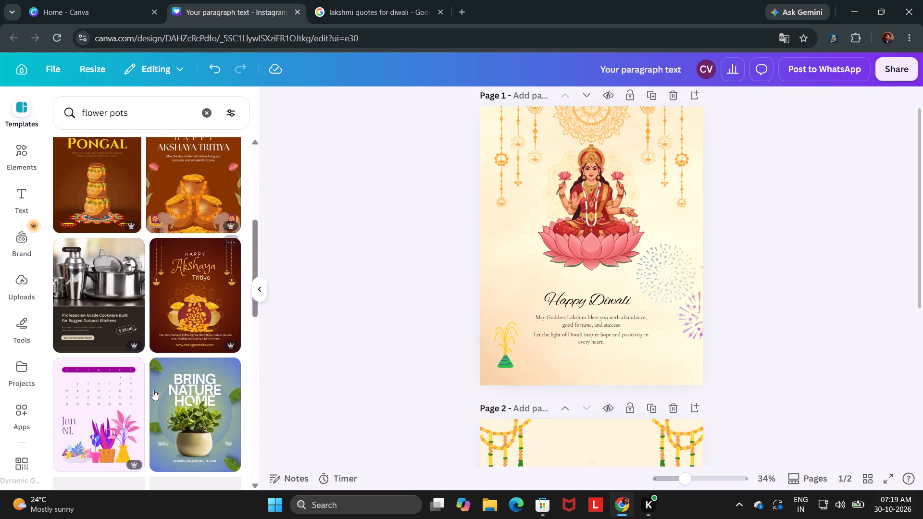
scroll(153, 390, "up", 6)
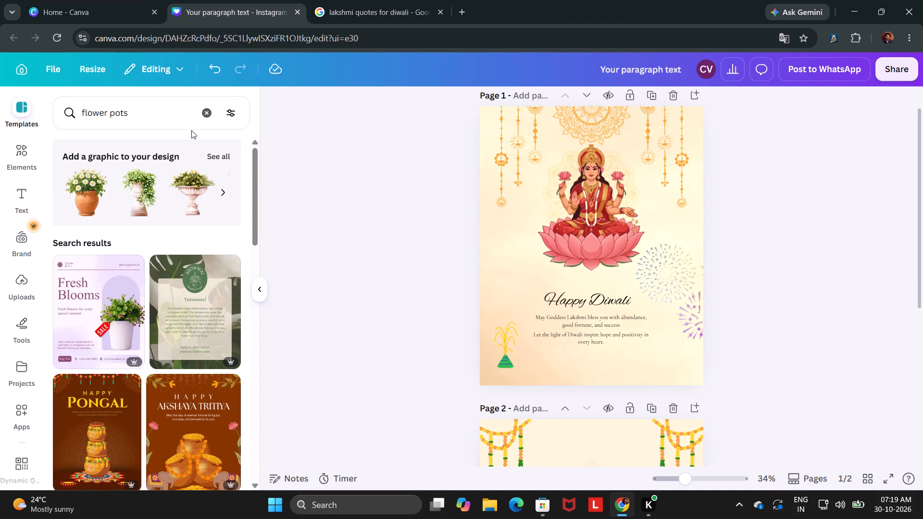
left_click(200, 114)
type("rockets crackers")
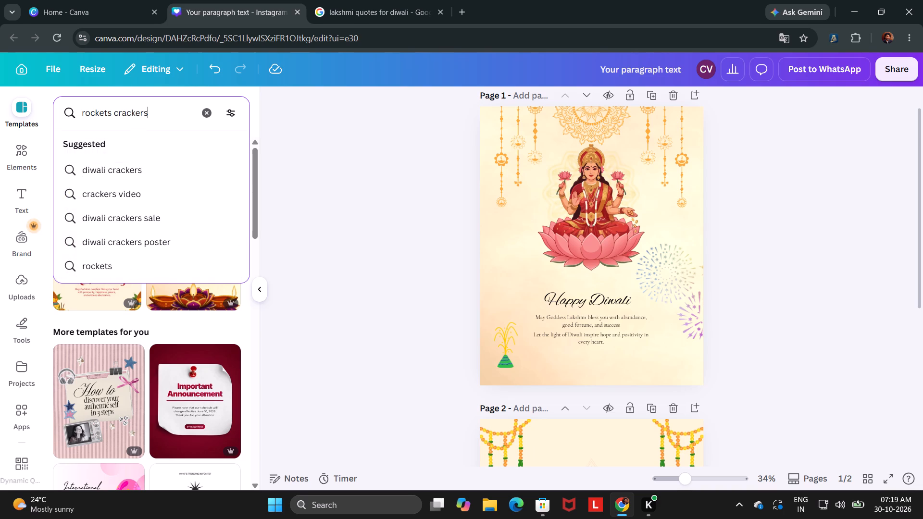
key("Return")
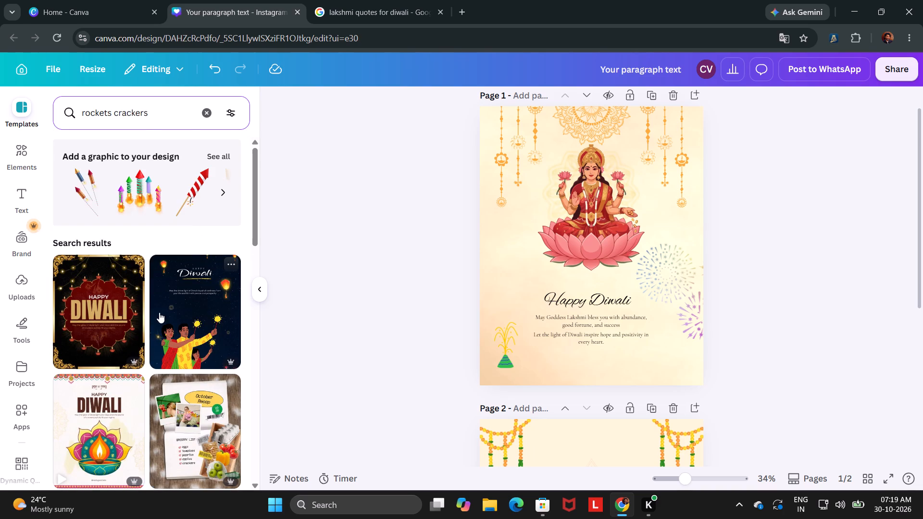
left_click(223, 192)
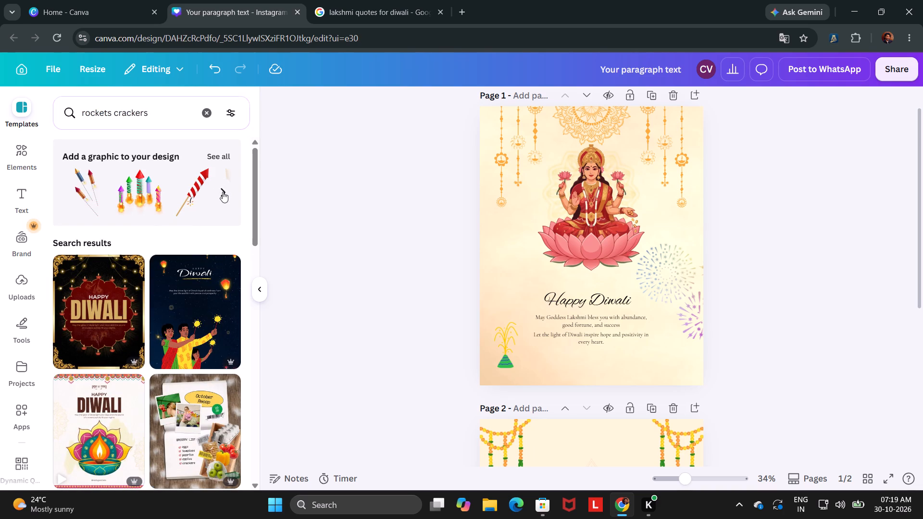
left_click(73, 194)
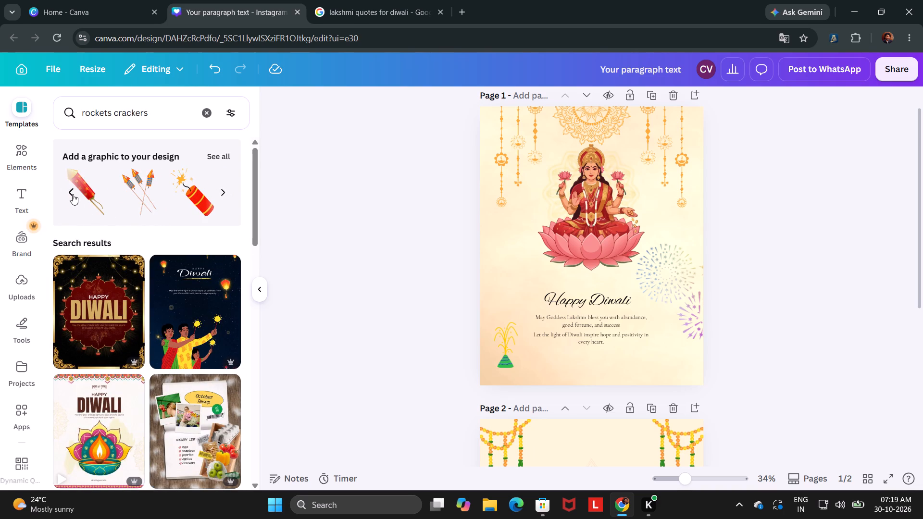
left_click(85, 193)
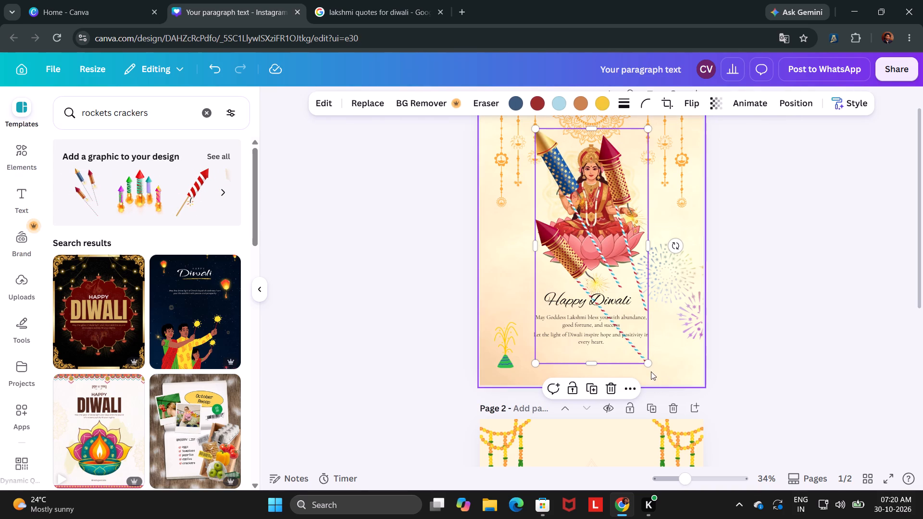
Shrink the rockets graphic to roughly half size and place it in the poster's lower-right corner.
left_click_drag(648, 364, 556, 276)
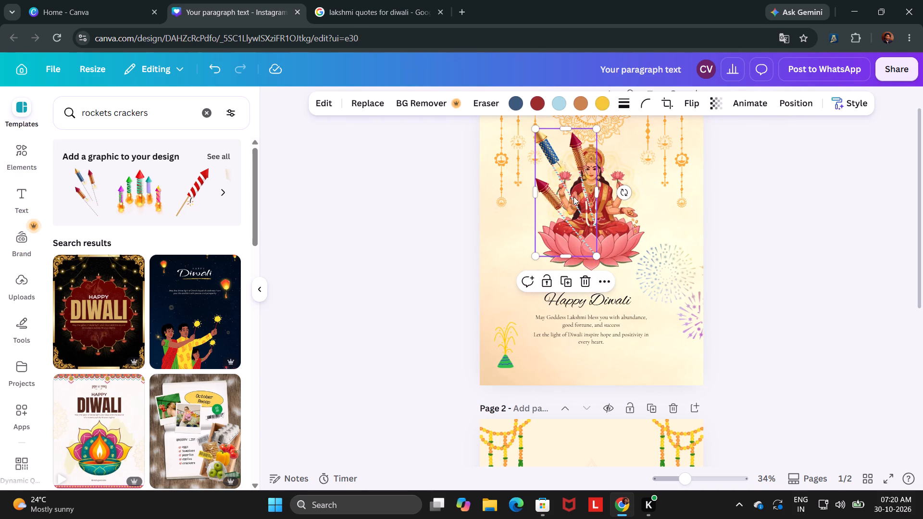
left_click_drag(574, 185, 694, 377)
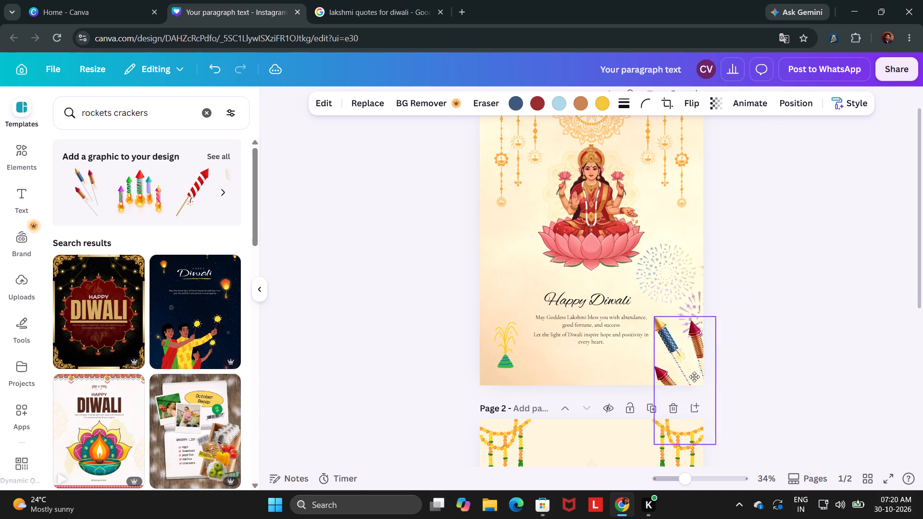
left_click_drag(694, 377, 691, 381)
Move the fireworks burst graphic slightly up and towards the poster's right edge, above the rockets.
left_click_drag(660, 268, 661, 257)
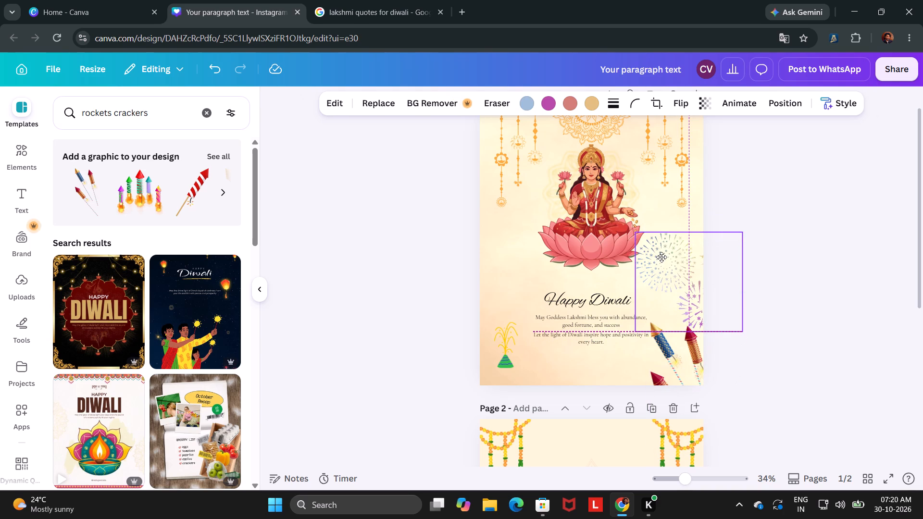
left_click_drag(661, 257, 671, 255)
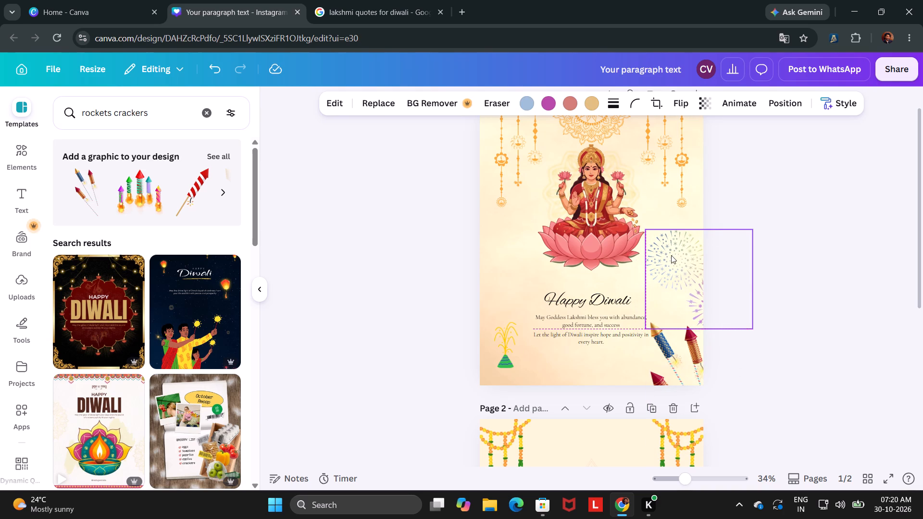
Reduce the rockets graphic a little more and reposition it in the poster's lower-right corner, clear of the quotes, with all three rocket heads inside the page.
left_click(677, 354)
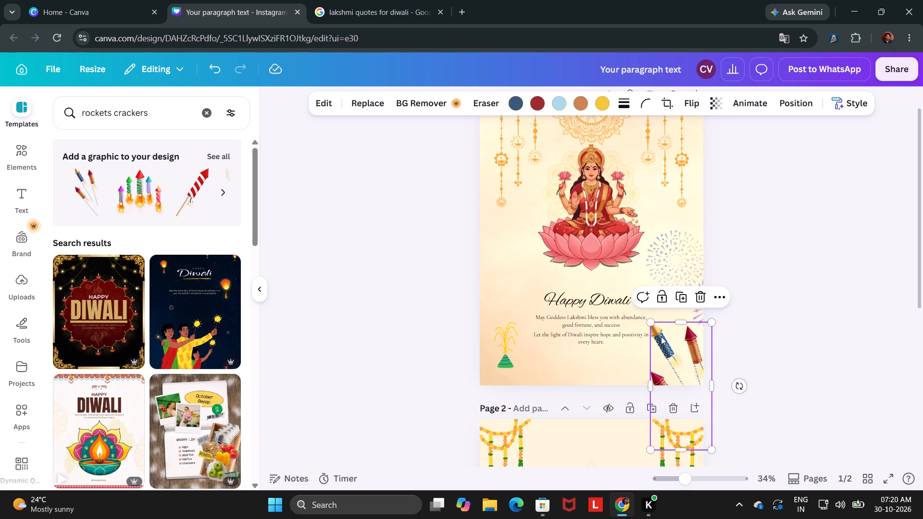
left_click_drag(651, 324, 665, 335)
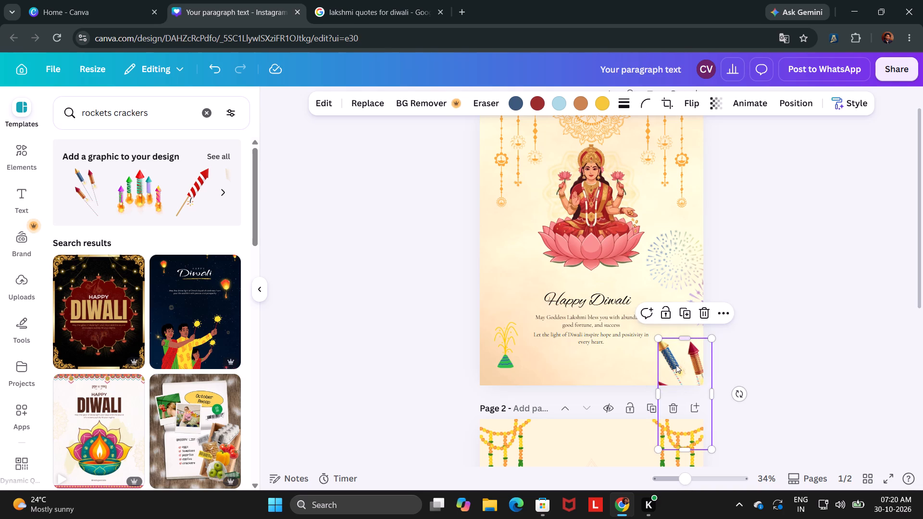
left_click_drag(676, 365, 676, 346)
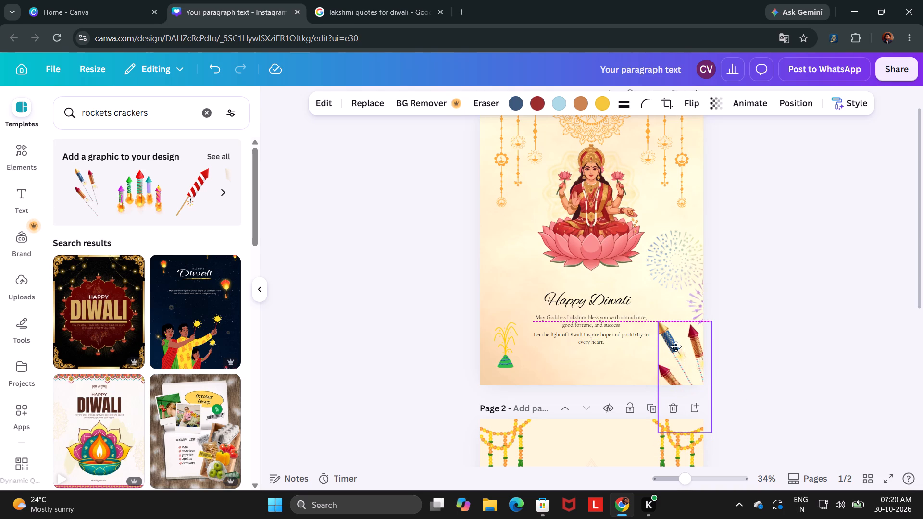
left_click_drag(676, 346, 675, 345)
left_click(791, 353)
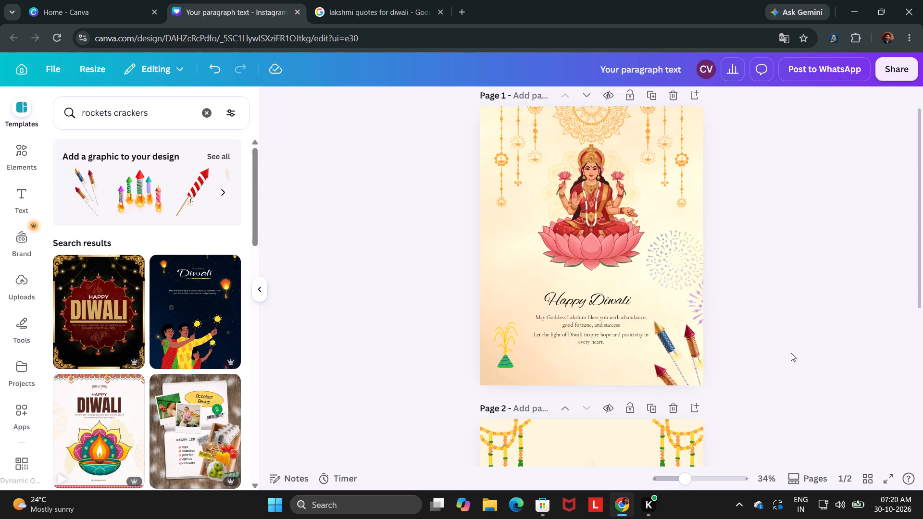
left_click(677, 346)
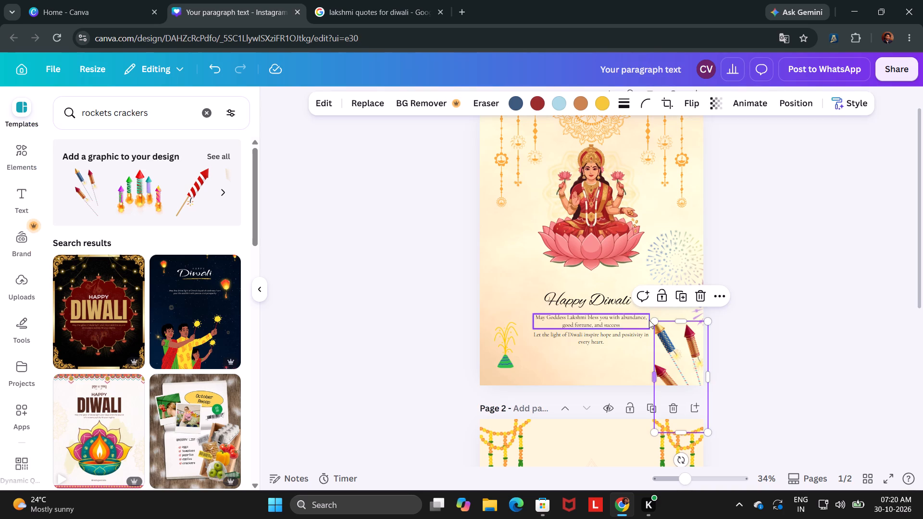
left_click_drag(657, 324, 663, 330)
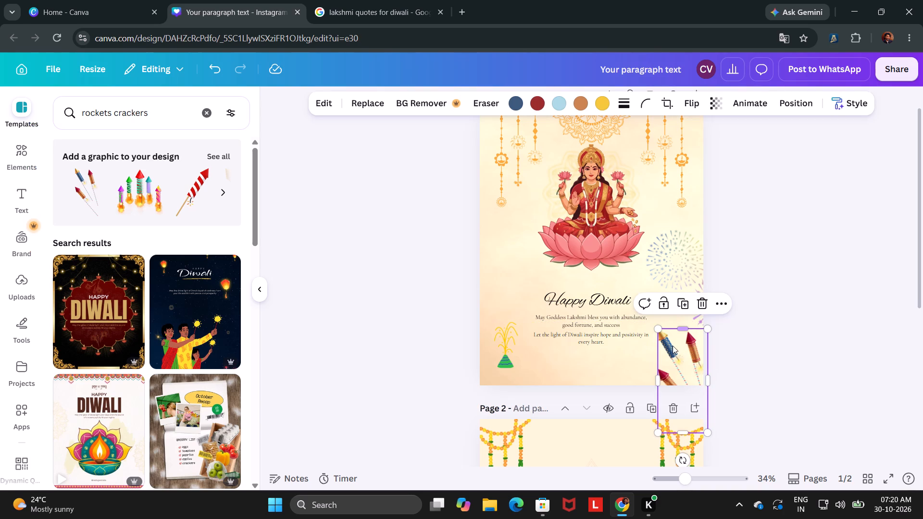
left_click_drag(676, 352, 678, 344)
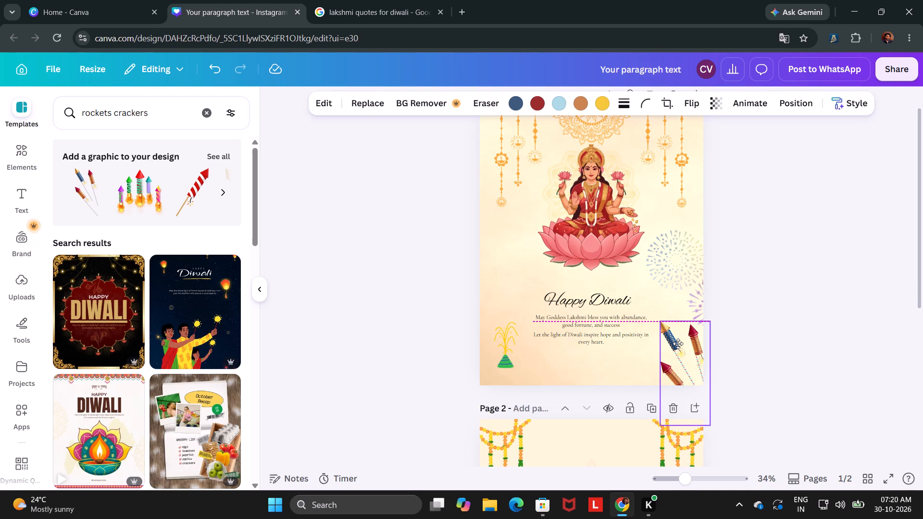
left_click_drag(678, 344, 677, 342)
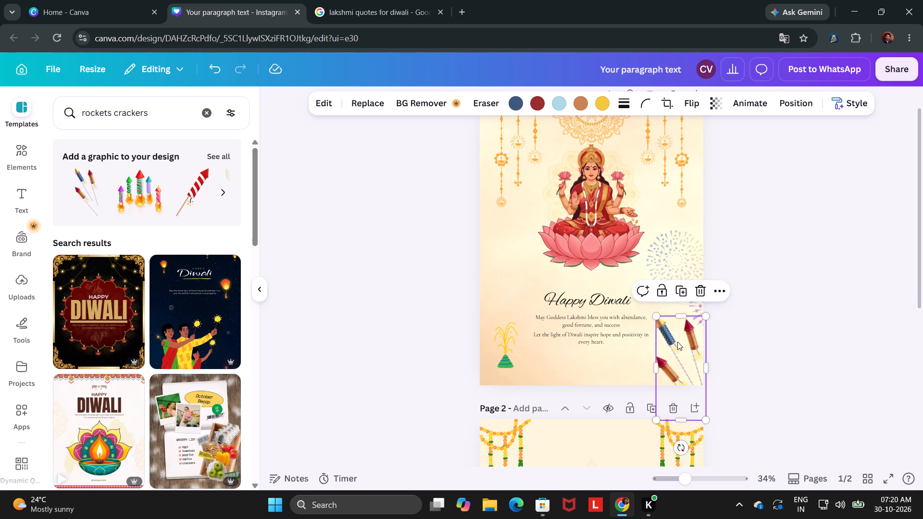
left_click(777, 352)
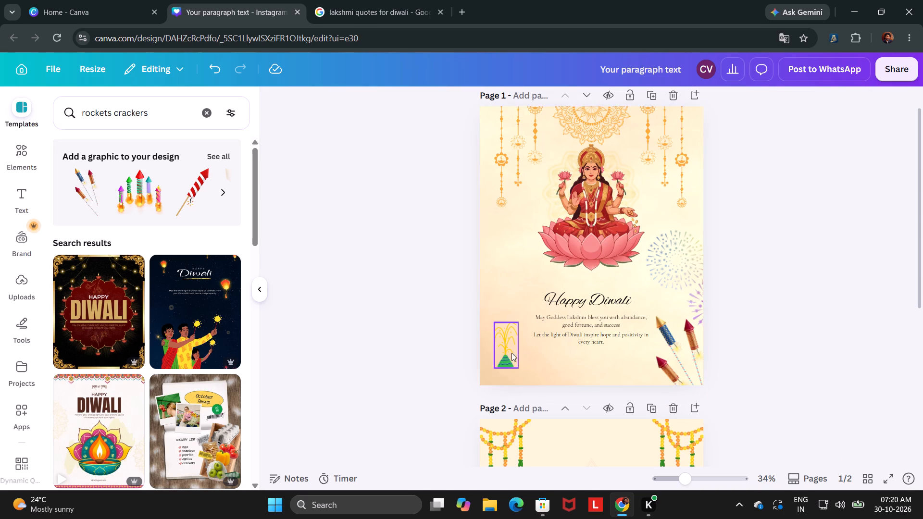
Move the green flower pot firecracker slightly down in the poster's lower-left corner.
left_click(507, 356)
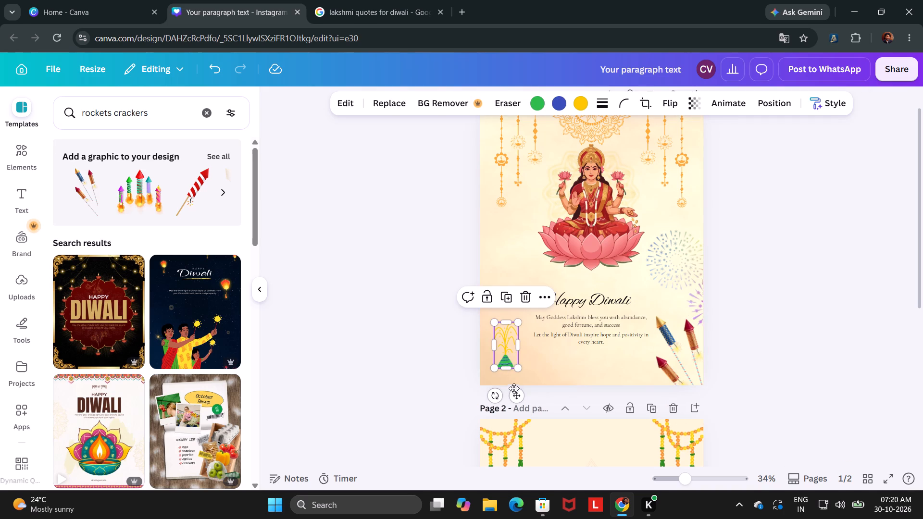
left_click_drag(516, 394, 516, 399)
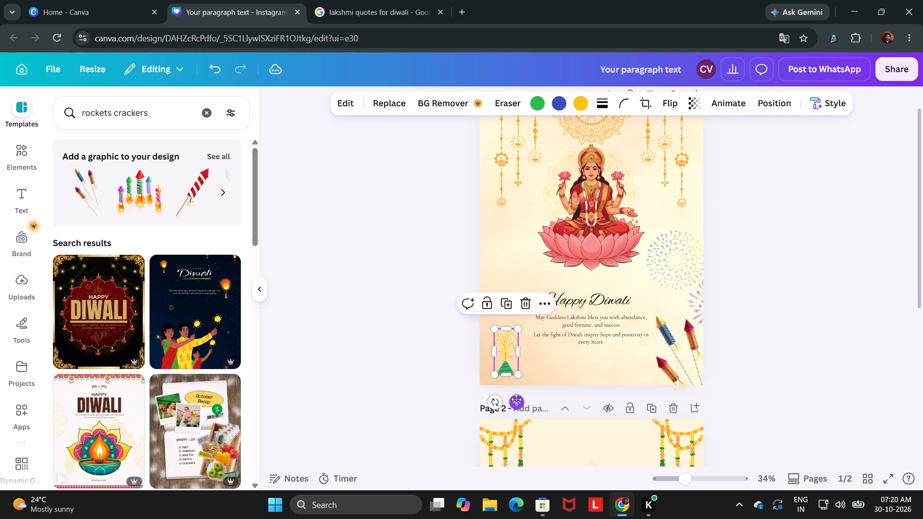
left_click(767, 361)
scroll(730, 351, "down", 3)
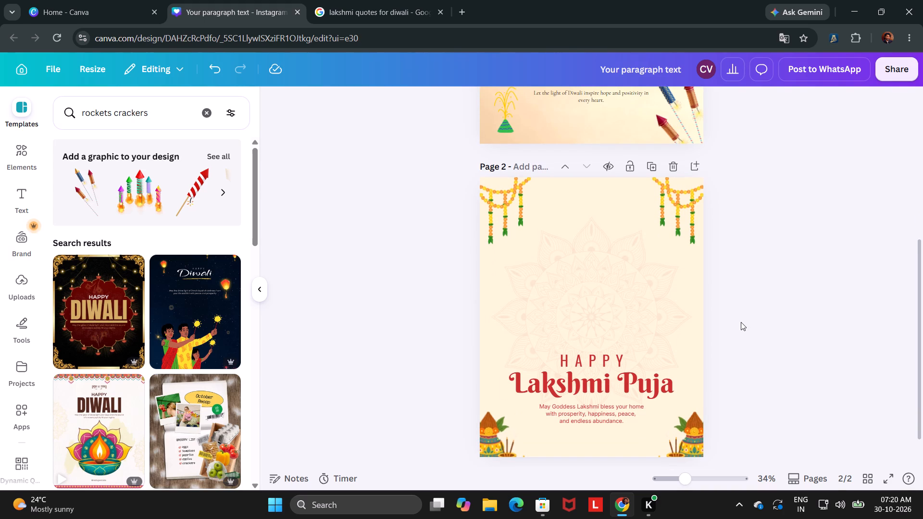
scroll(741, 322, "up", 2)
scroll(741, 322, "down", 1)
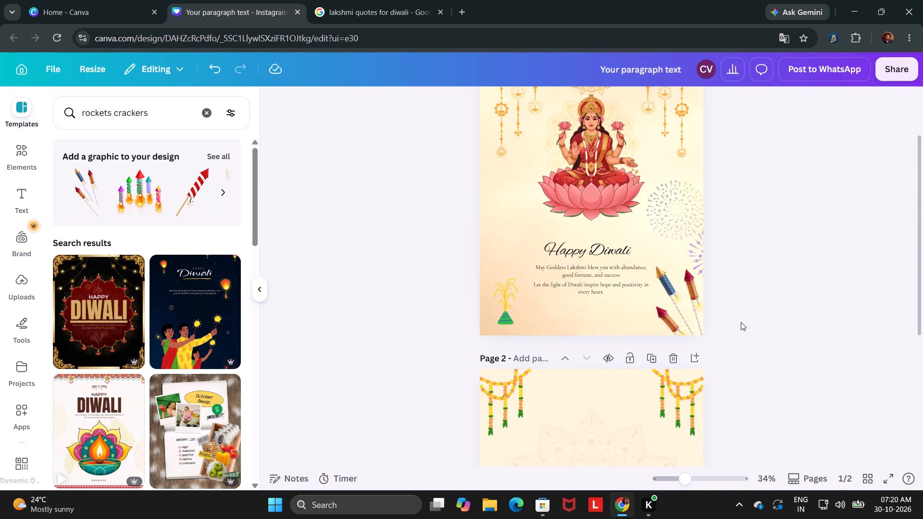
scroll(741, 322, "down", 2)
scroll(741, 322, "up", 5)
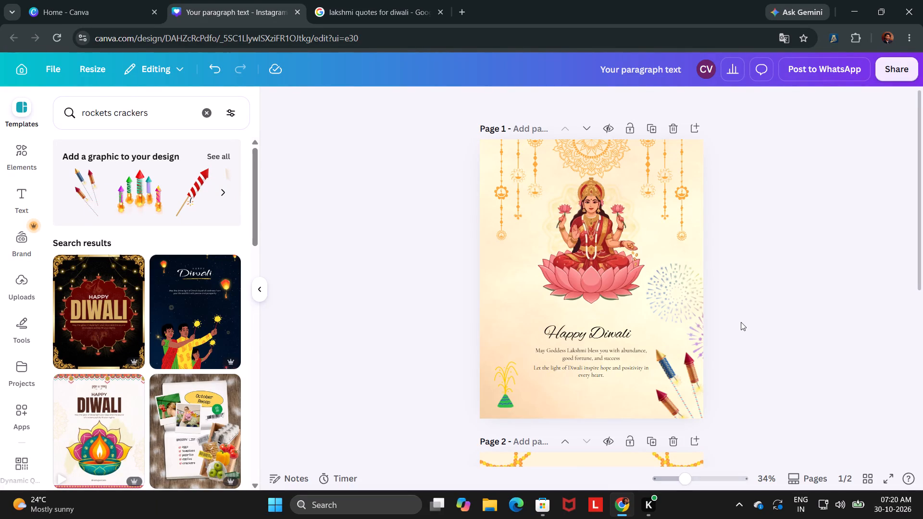
Look through the suggested graphics and template results for rockets crackers for more poster decorations.
left_click(225, 190)
left_click(225, 190)
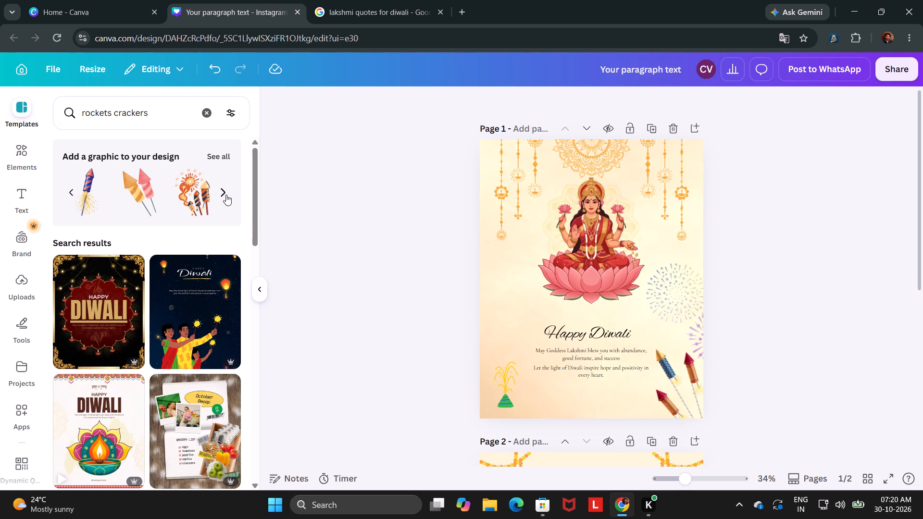
left_click(226, 195)
scroll(186, 321, "down", 1)
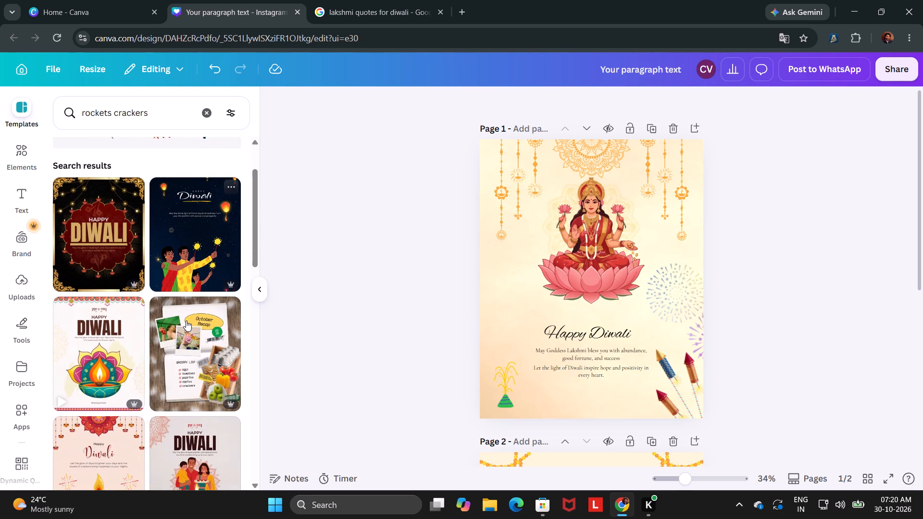
scroll(186, 321, "down", 1)
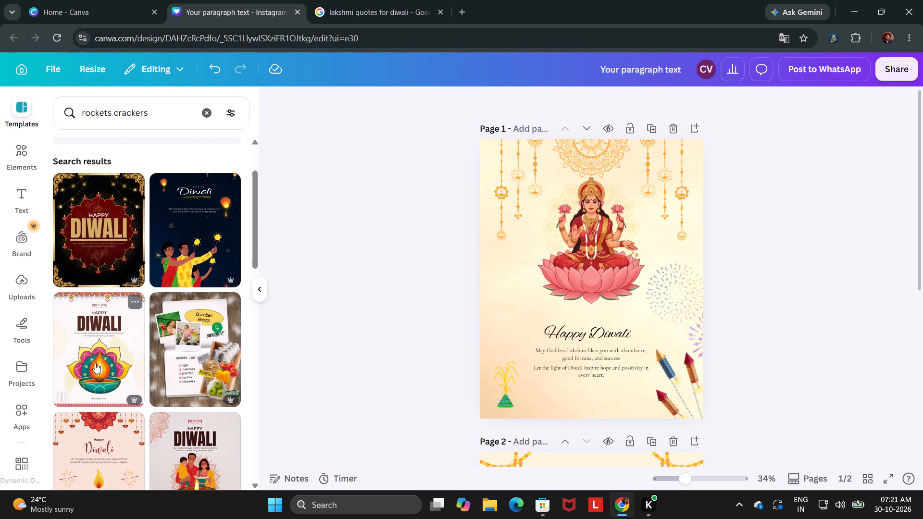
scroll(95, 365, "down", 3)
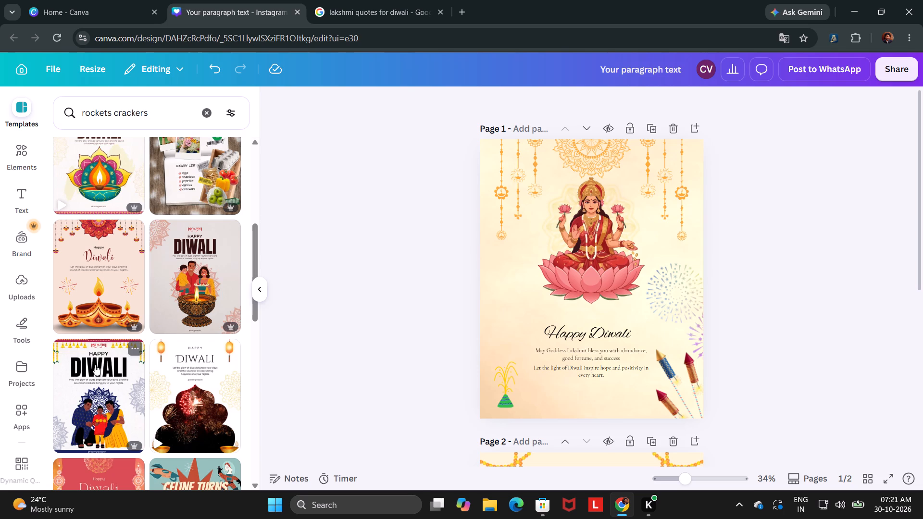
scroll(95, 365, "down", 4)
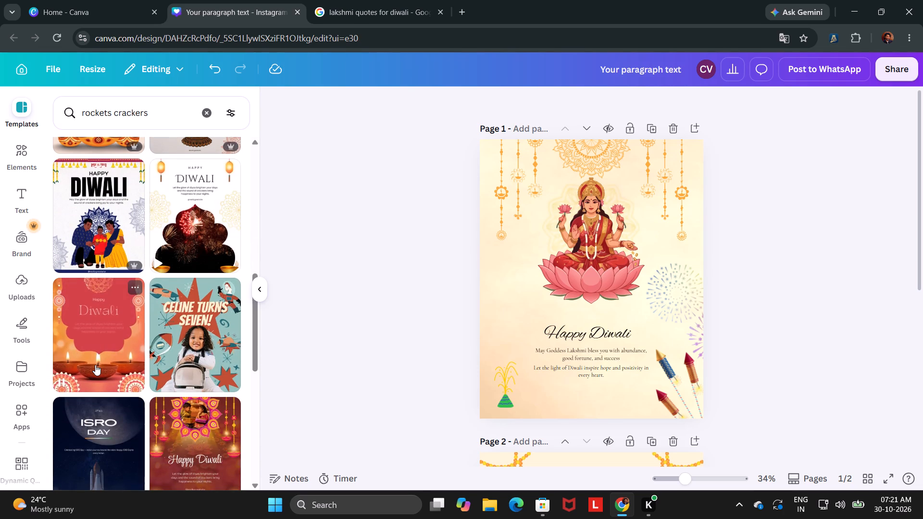
scroll(95, 365, "down", 3)
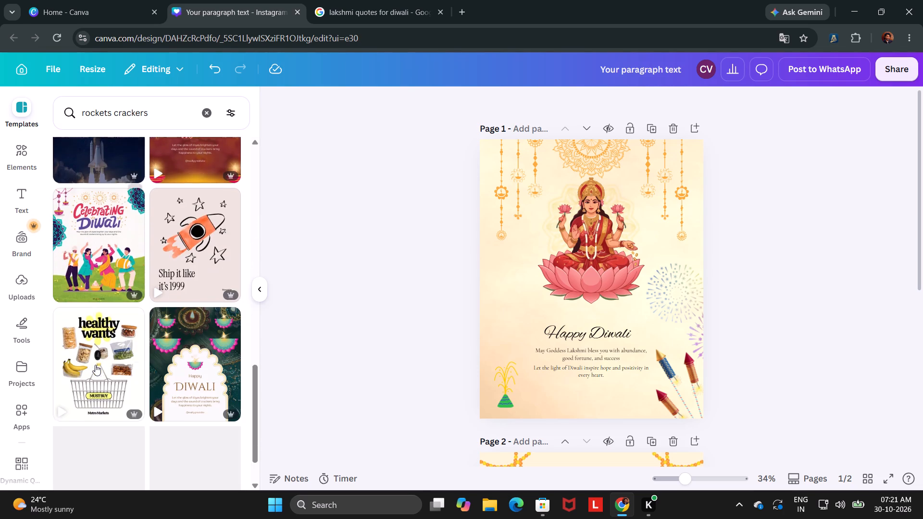
scroll(95, 365, "down", 1)
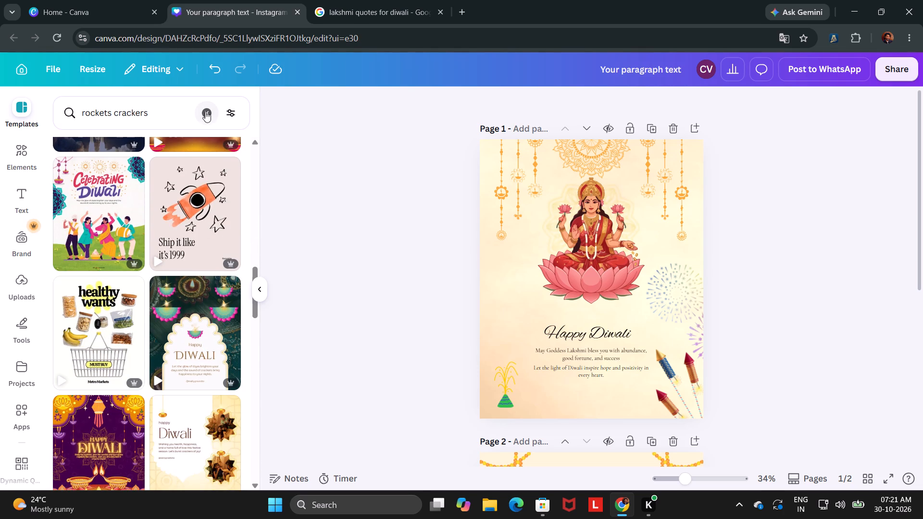
Search the design library for lights, look through the suggested graphics, and clear the search.
left_click(209, 116)
type("lights")
key("space")
key("Return")
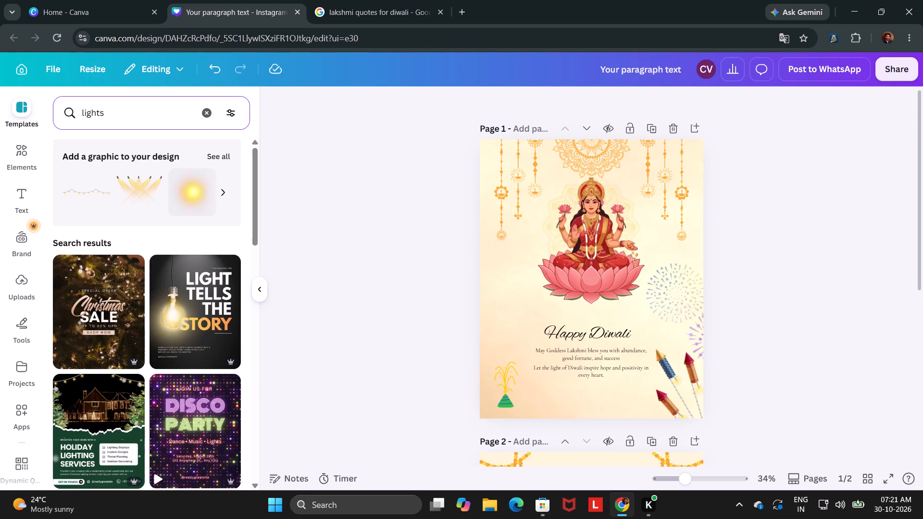
left_click(227, 195)
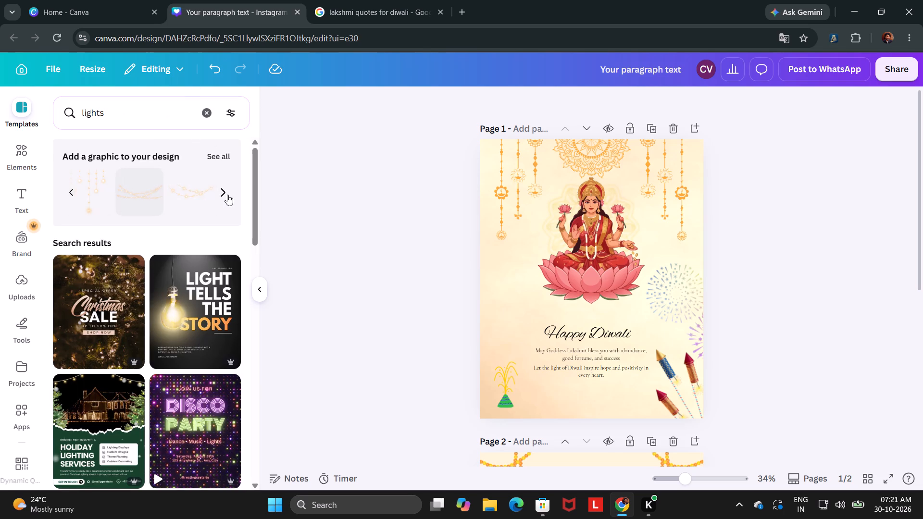
left_click(227, 195)
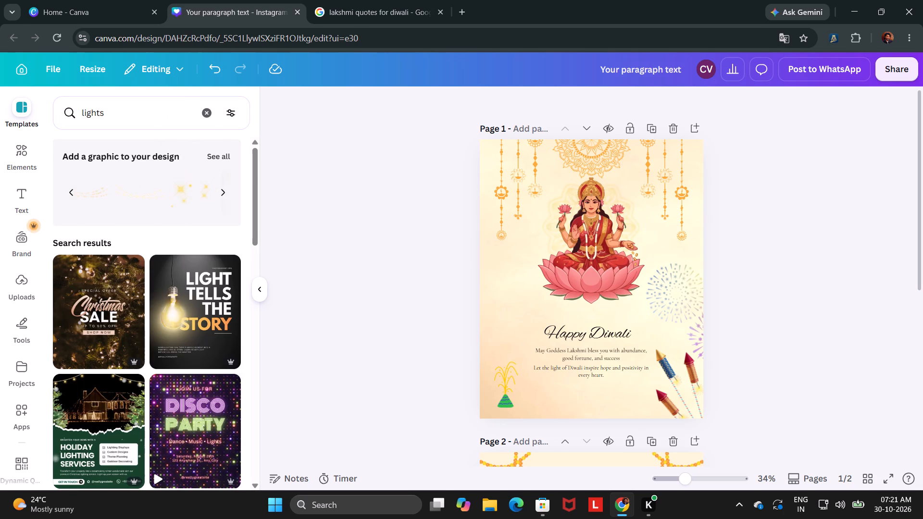
left_click(205, 115)
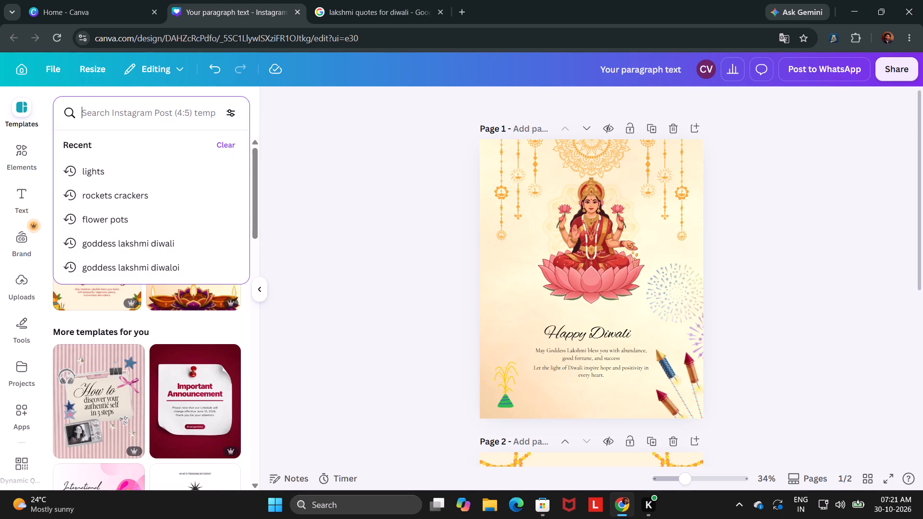
Switch to the Google tab and replace the lakshmi quotes query with a search for deepams.
left_click(350, 0)
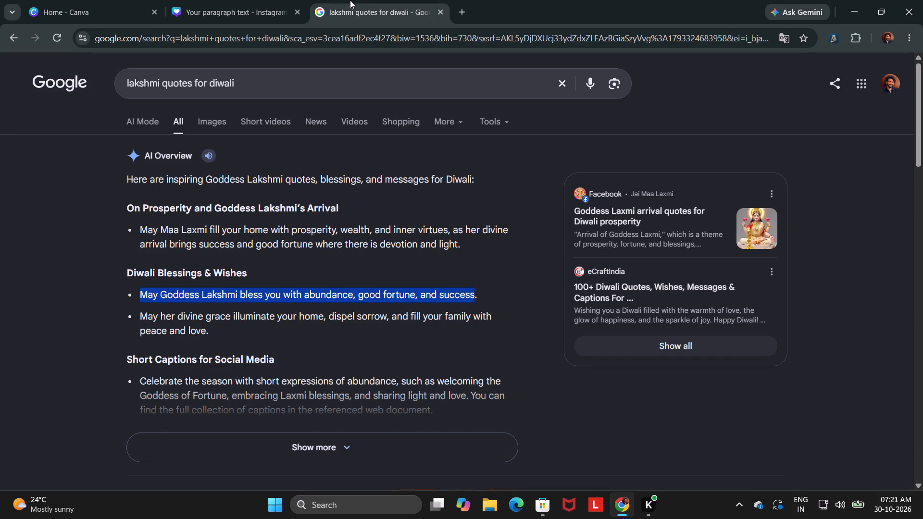
left_click(564, 87)
type("li")
key("BackSpace")
key("BackSpace")
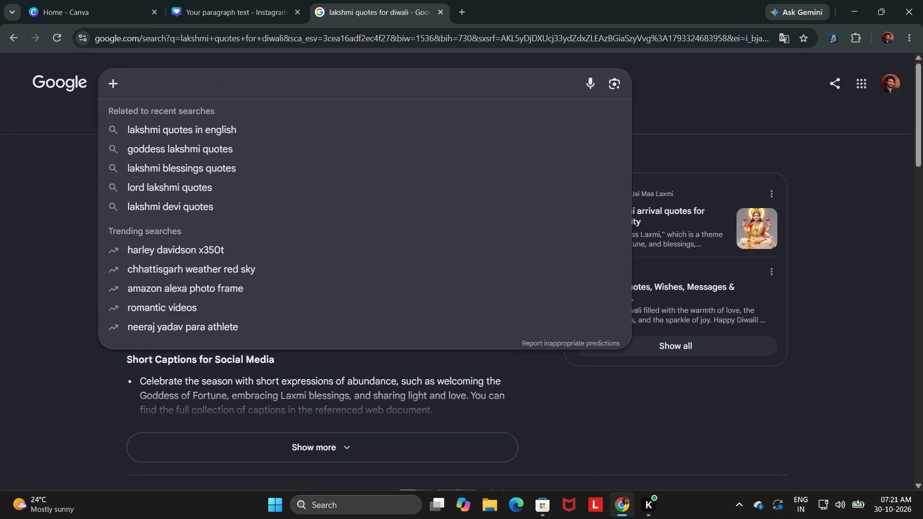
type("deeoams")
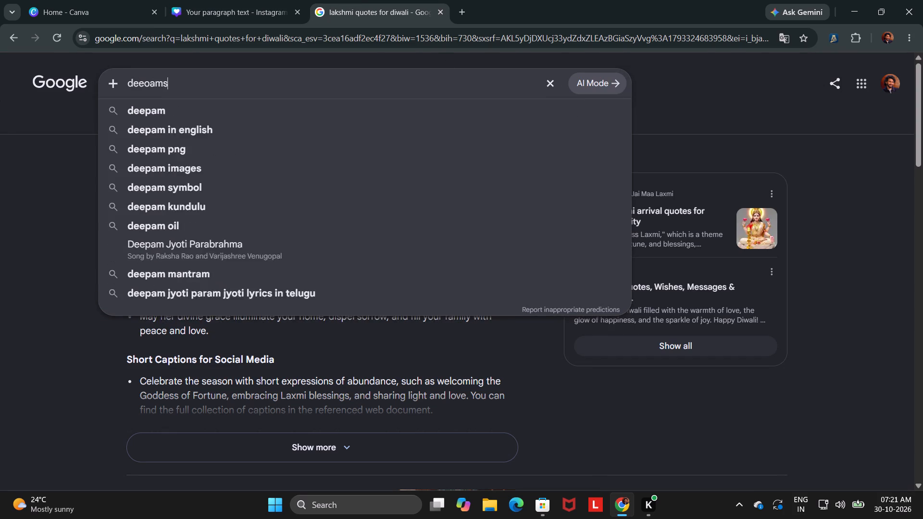
key("Return")
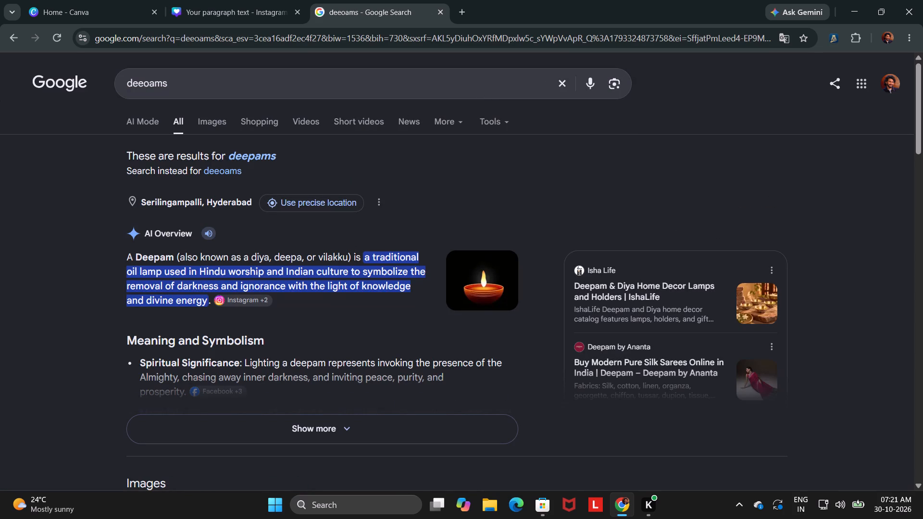
Return to the Canva design, search for deepam, and add the maroon lit diya graphic to page 1.
left_click(249, 13)
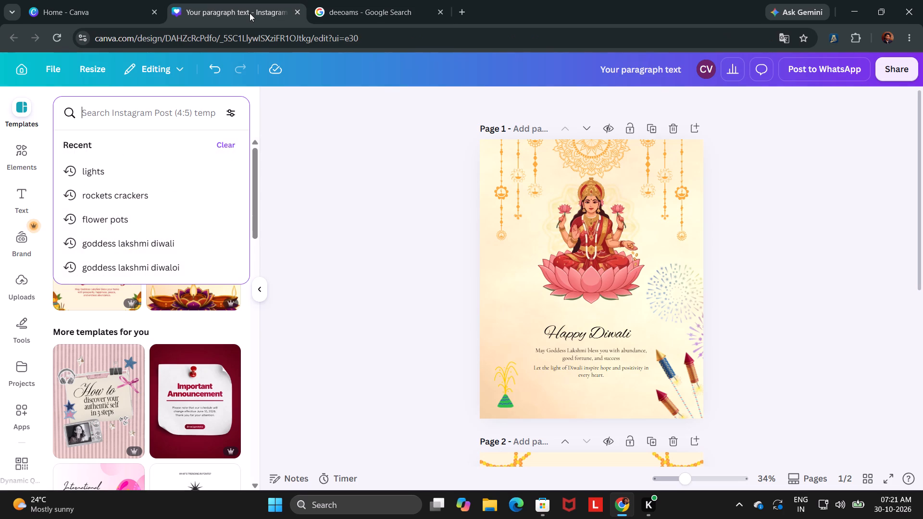
type("deepam")
key("Return")
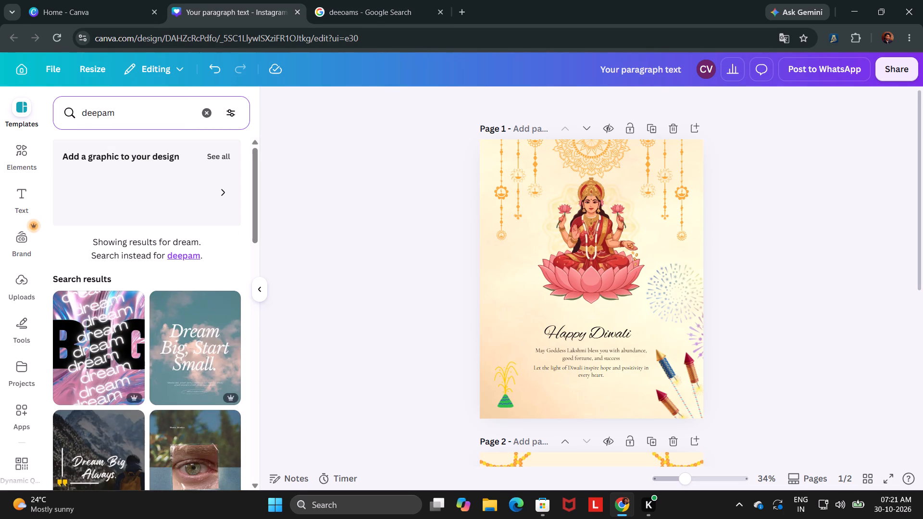
left_click(220, 191)
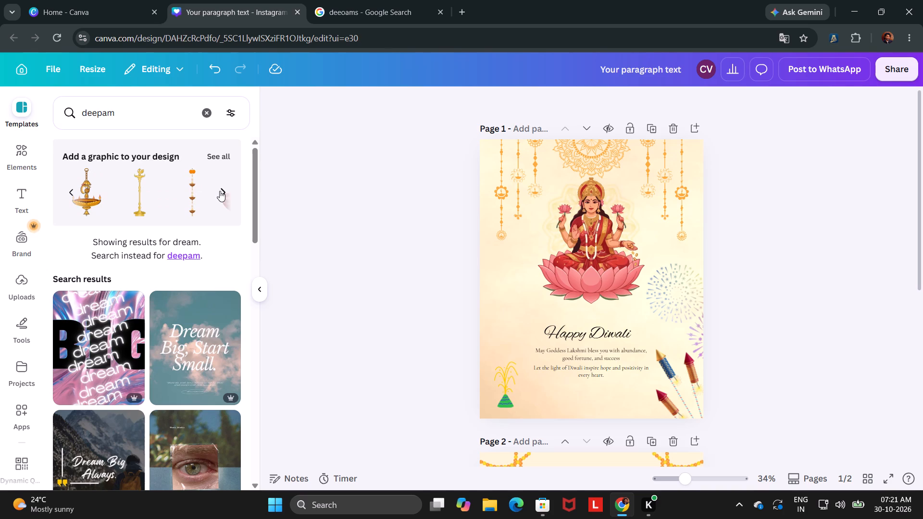
left_click(72, 190)
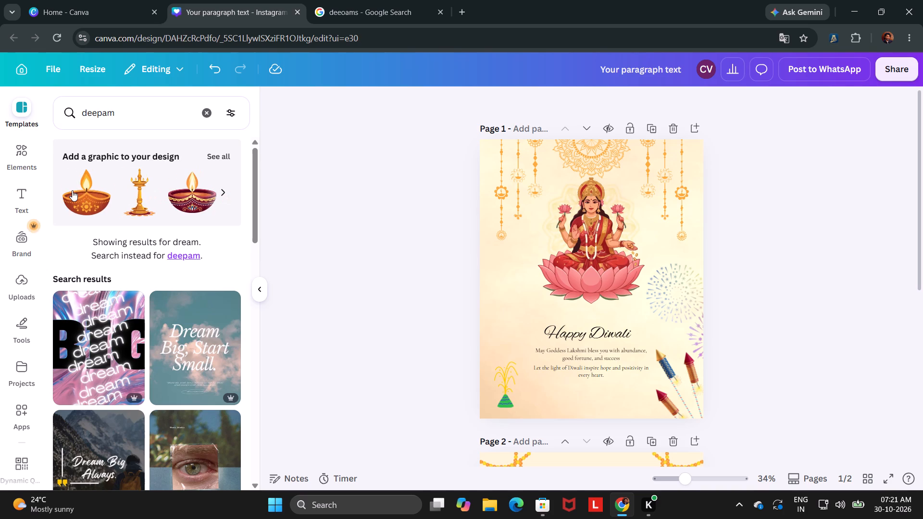
left_click(193, 195)
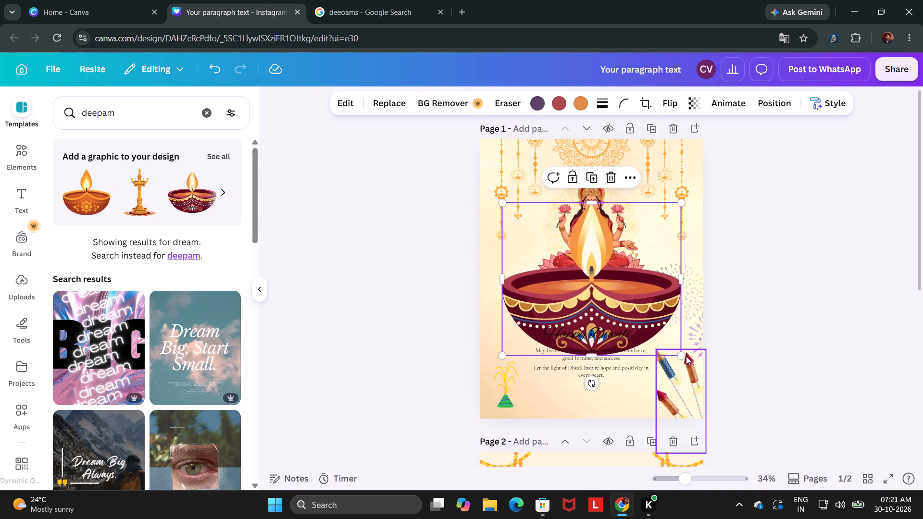
Shrink the maroon diya to a small lamp and place it beside the lotus's lower-left edge, above the Happy Diwali heading.
left_click_drag(681, 354, 549, 291)
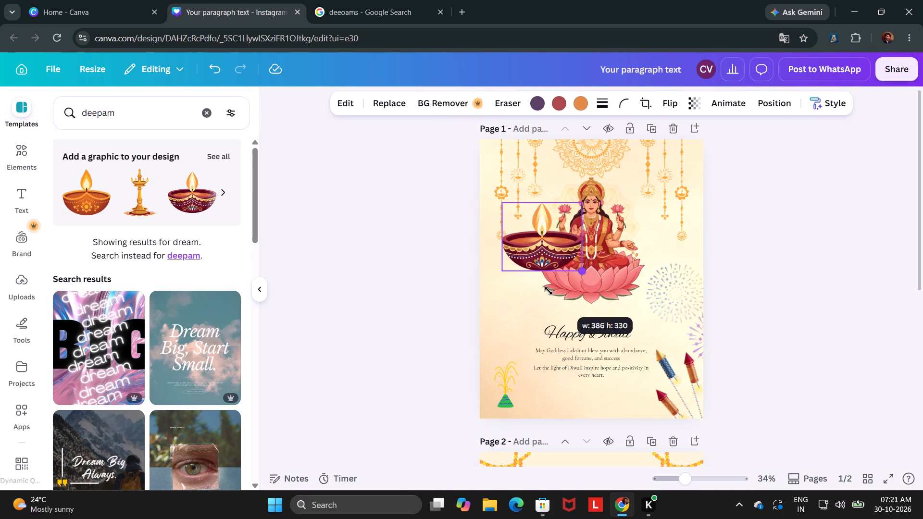
left_click_drag(549, 291, 533, 284)
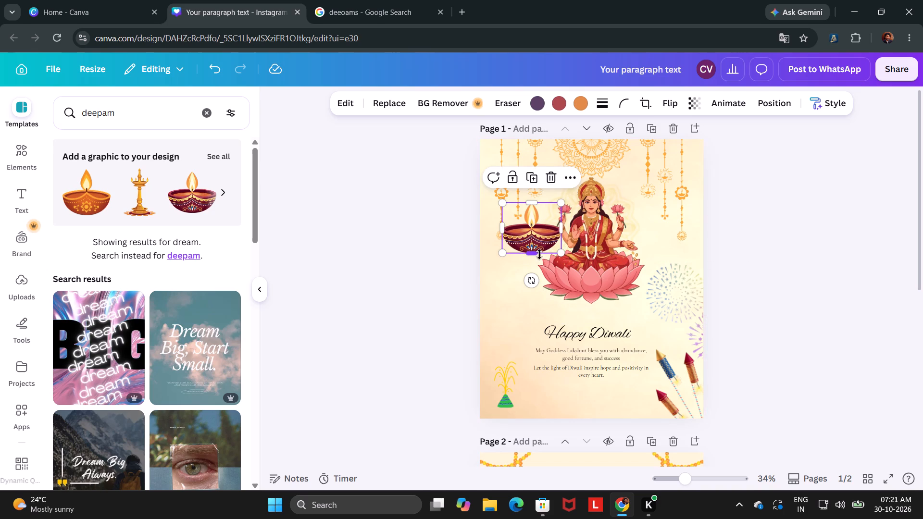
left_click_drag(531, 233, 513, 305)
left_click_drag(541, 324, 537, 321)
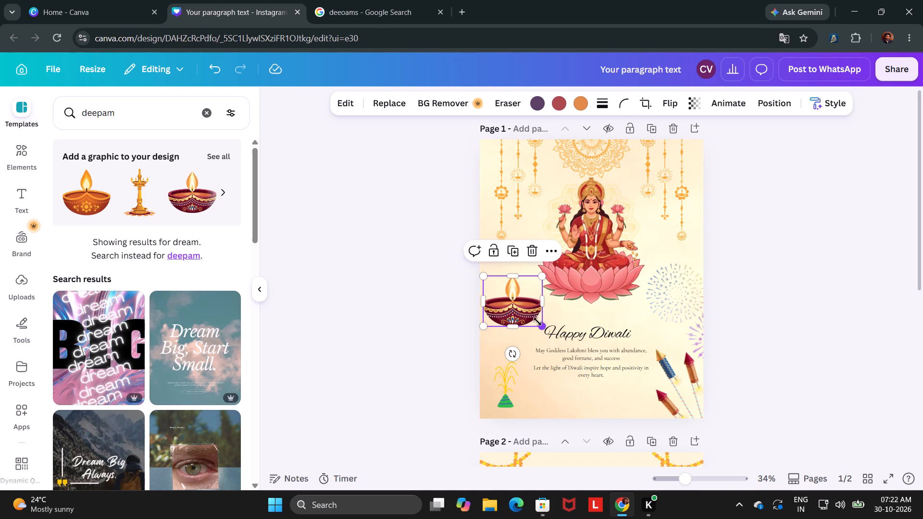
left_click_drag(537, 321, 515, 311)
left_click_drag(495, 295, 518, 302)
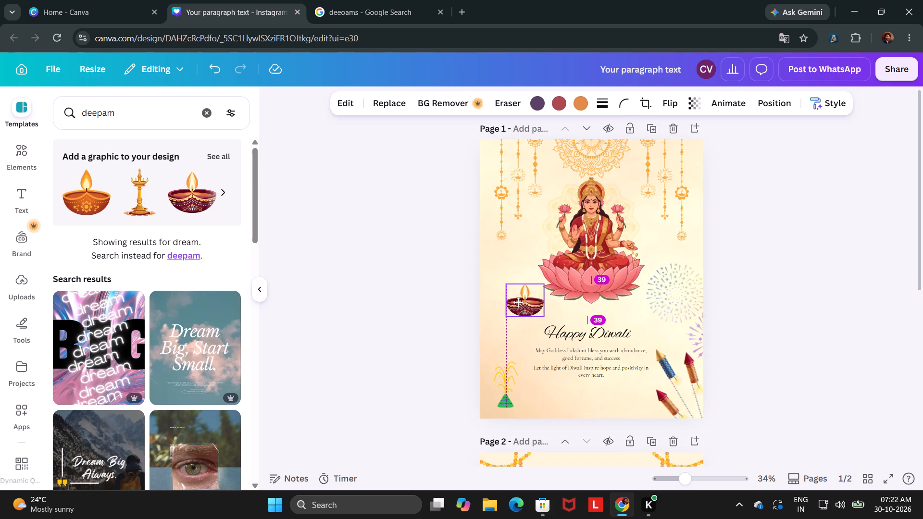
left_click_drag(518, 302, 519, 304)
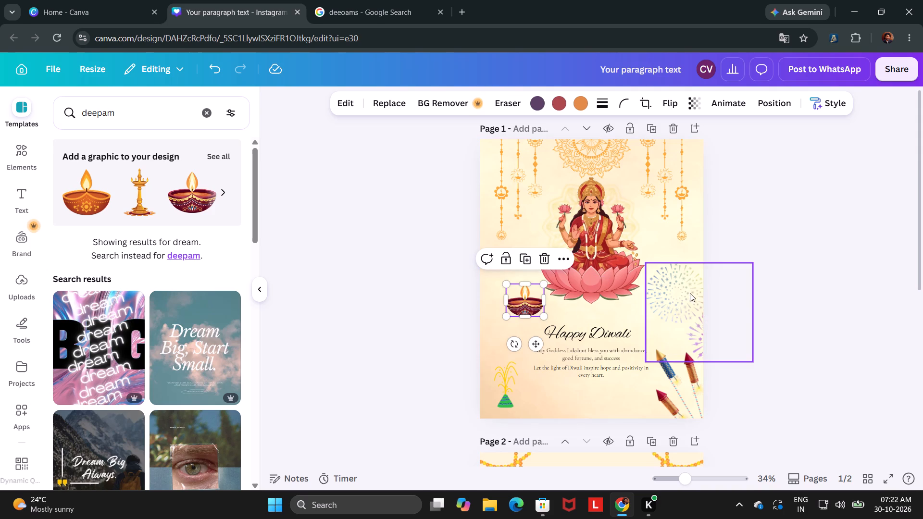
Shrink the fireworks burst graphic slightly and move it to the poster's bottom centre, below the quotes.
left_click_drag(690, 293, 689, 279)
left_click_drag(649, 249, 661, 256)
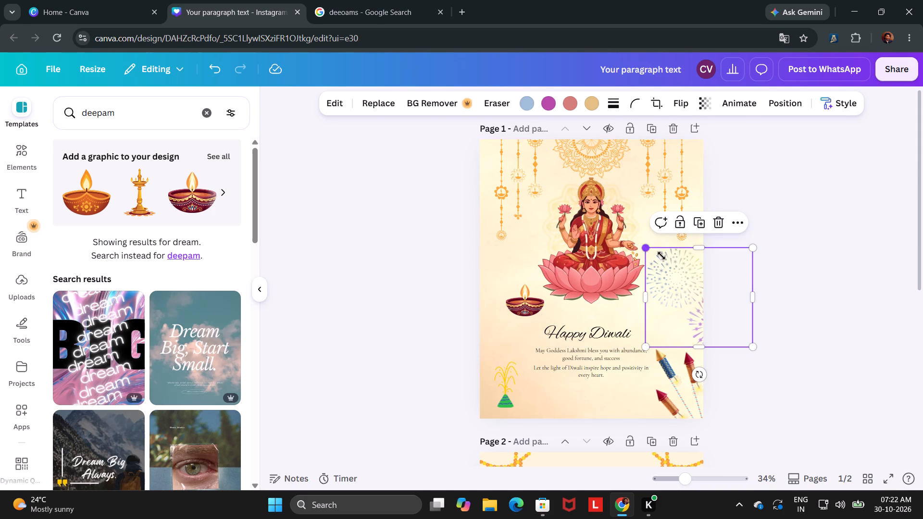
left_click_drag(661, 256, 675, 265)
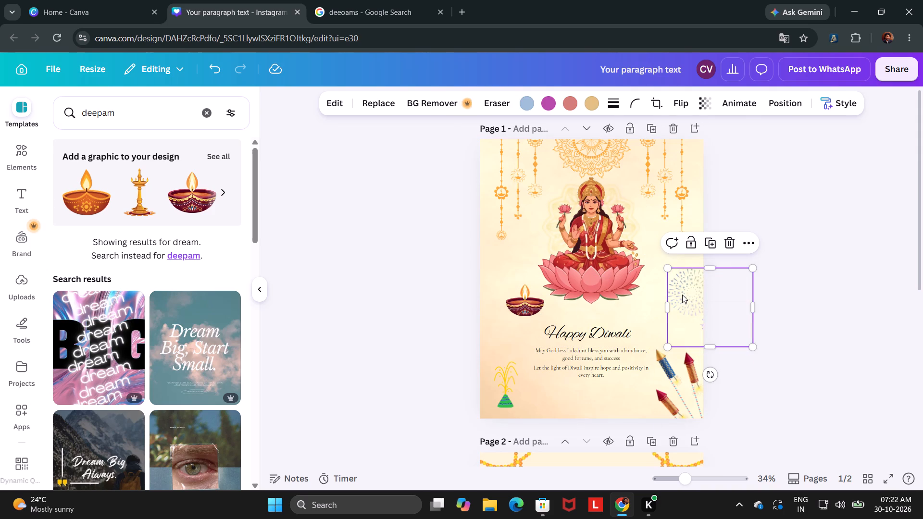
left_click_drag(682, 295, 570, 402)
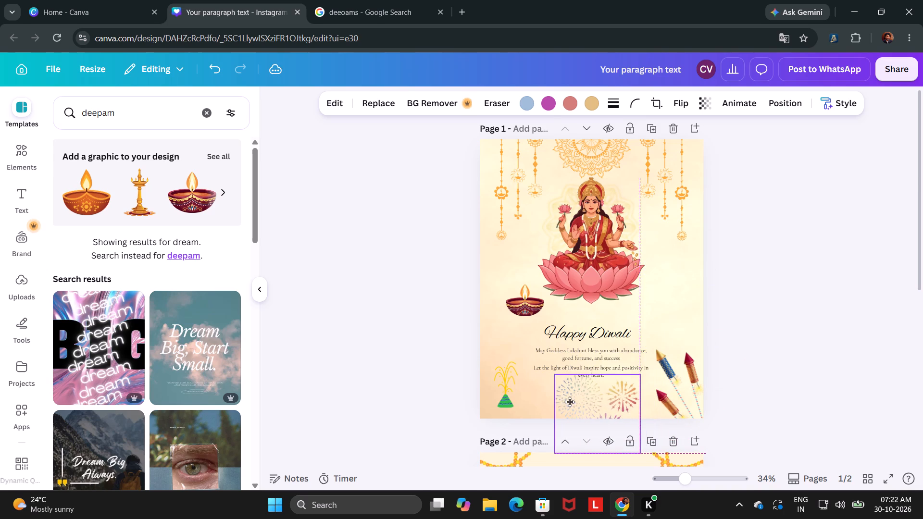
left_click_drag(570, 402, 565, 402)
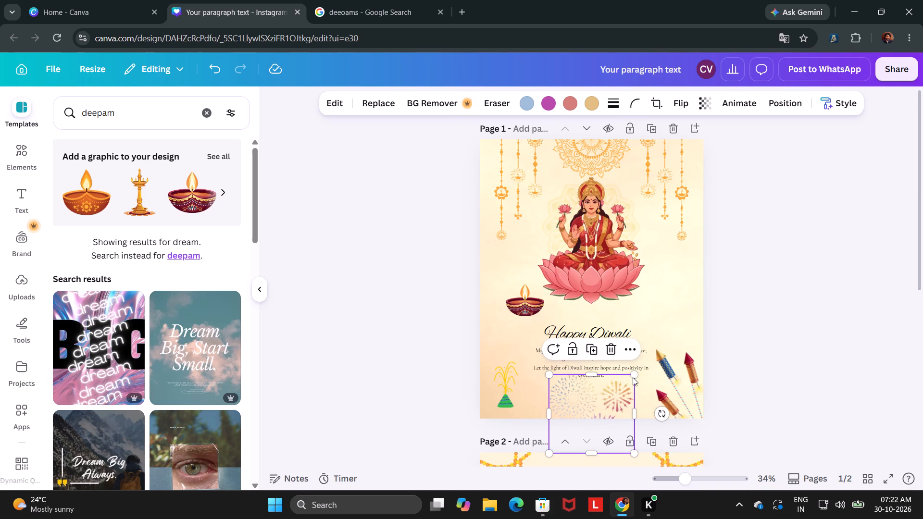
left_click(777, 288)
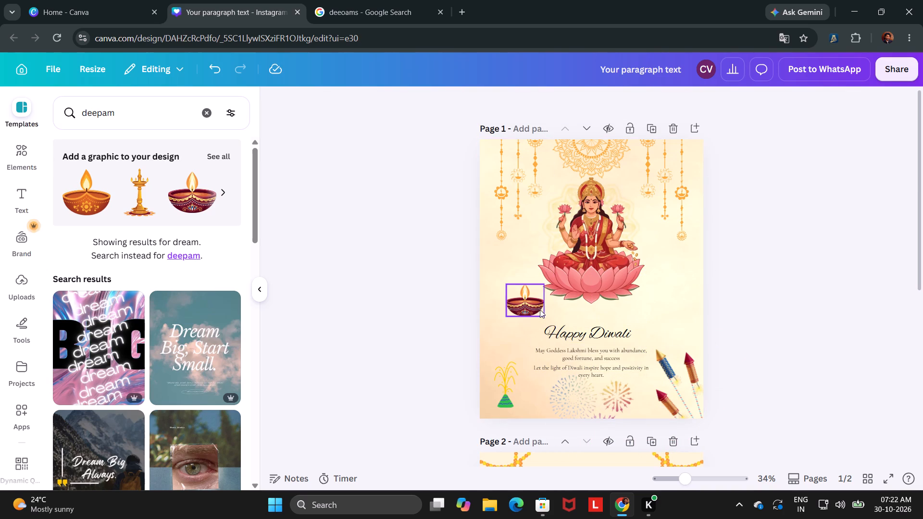
Add a second maroon diya of the same small size and place it beside the lotus's lower-right edge, mirroring the first.
left_click(540, 309)
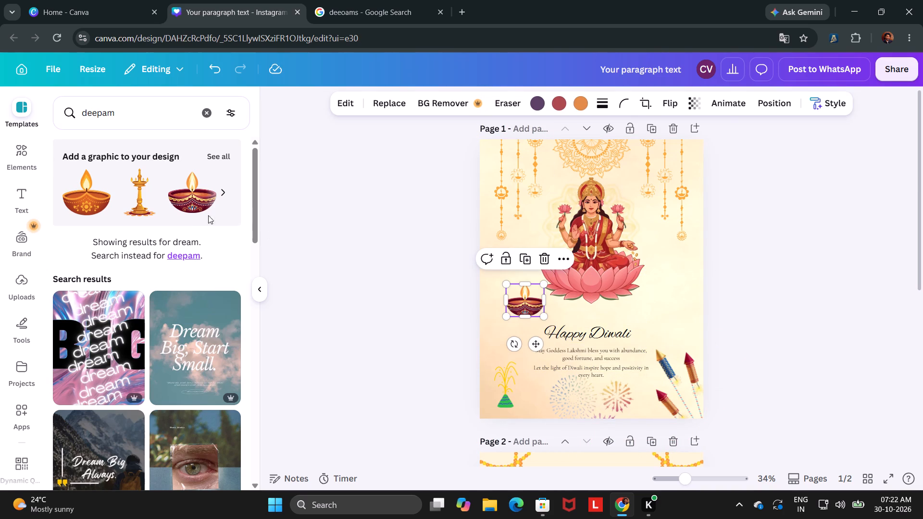
left_click(198, 209)
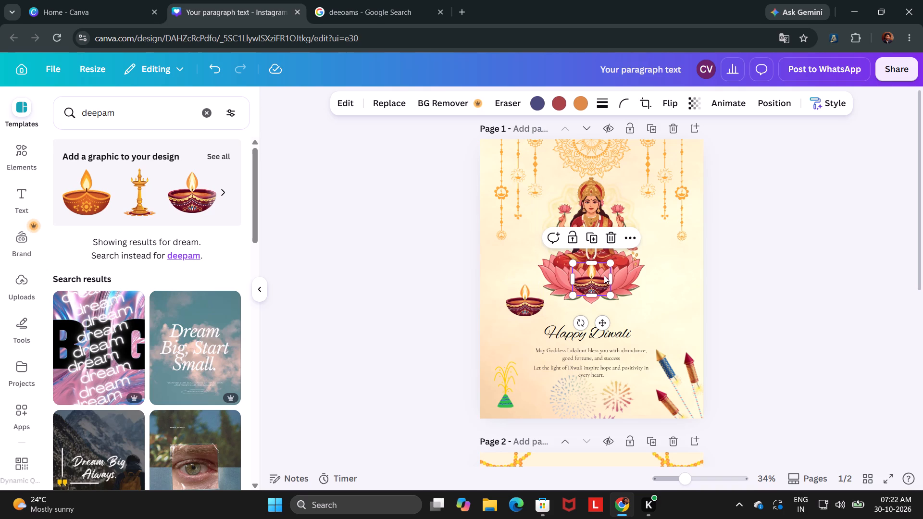
left_click_drag(604, 273, 673, 297)
left_click(788, 298)
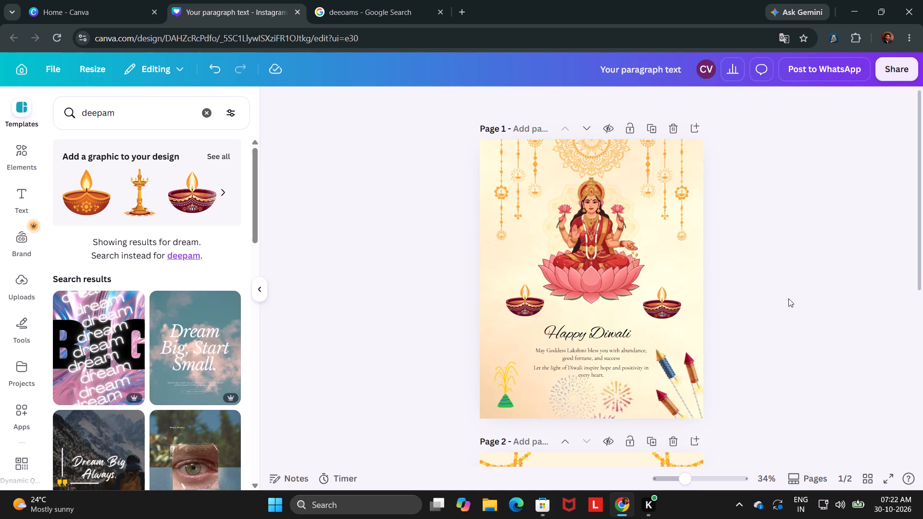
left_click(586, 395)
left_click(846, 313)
Move the Happy Diwali heading slightly up, closer to the lotus, and raise the first quote slightly beneath it.
left_click_drag(595, 331, 598, 325)
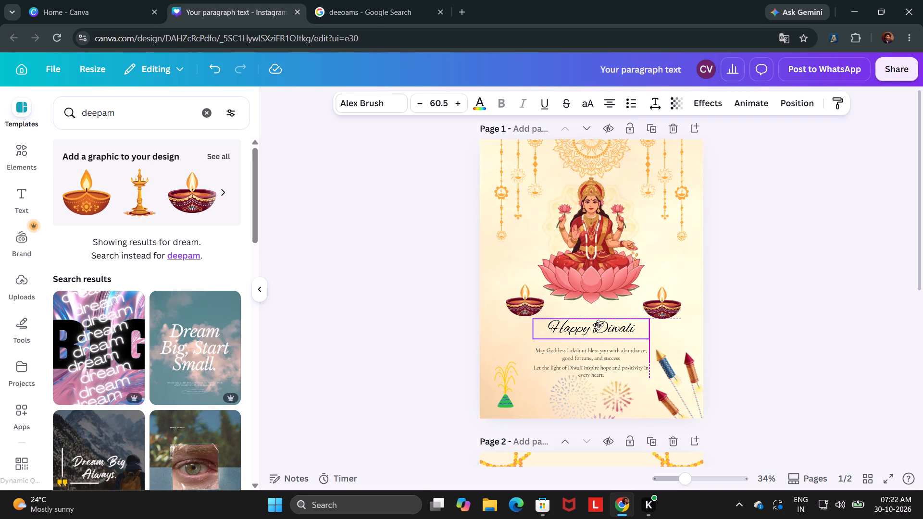
left_click_drag(598, 325, 598, 324)
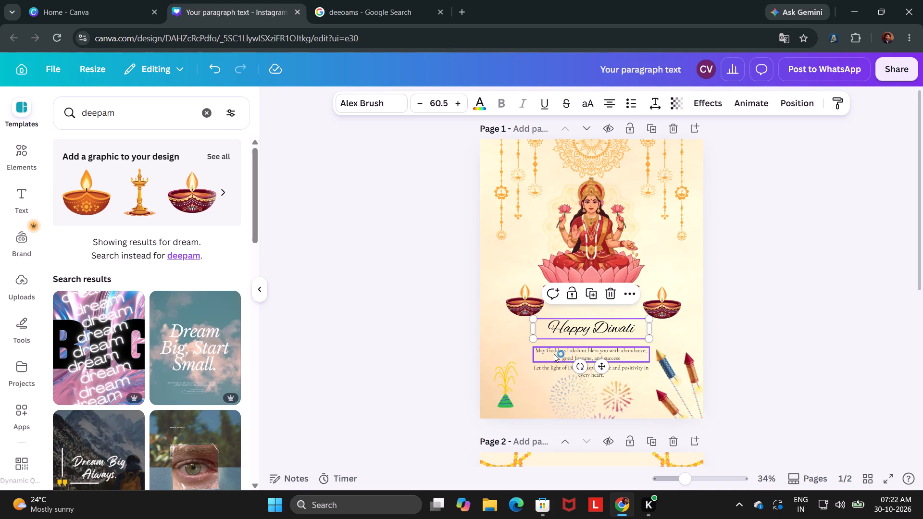
left_click(554, 354)
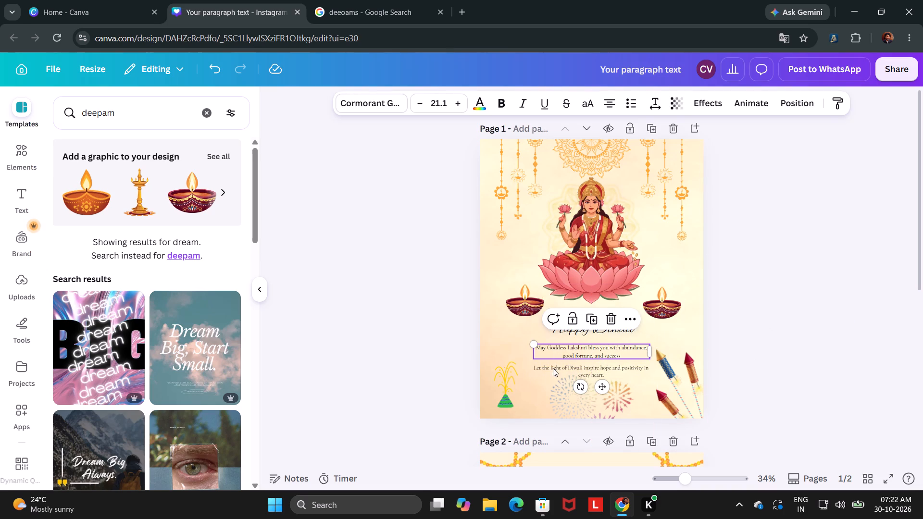
Nudge the fireworks burst graphic slightly down at the poster's bottom centre, clear of the second quote.
left_click_drag(549, 379, 544, 383)
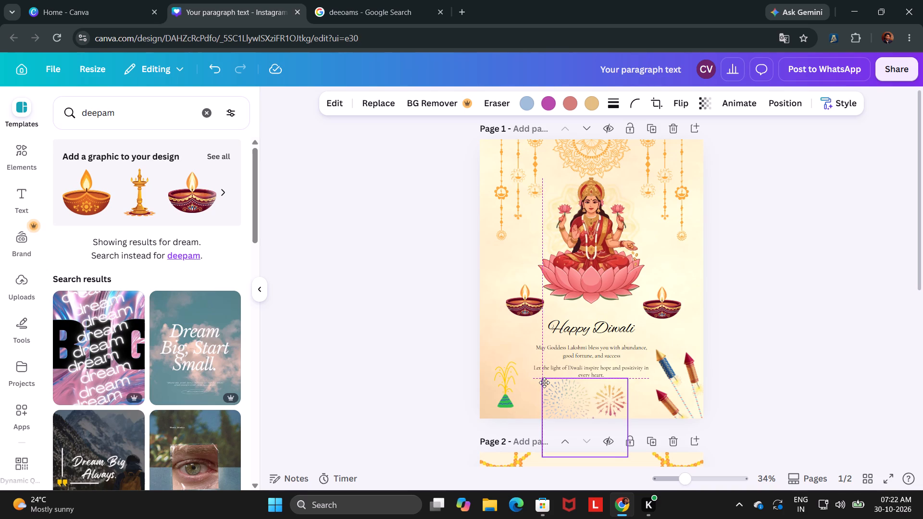
left_click_drag(544, 383, 546, 386)
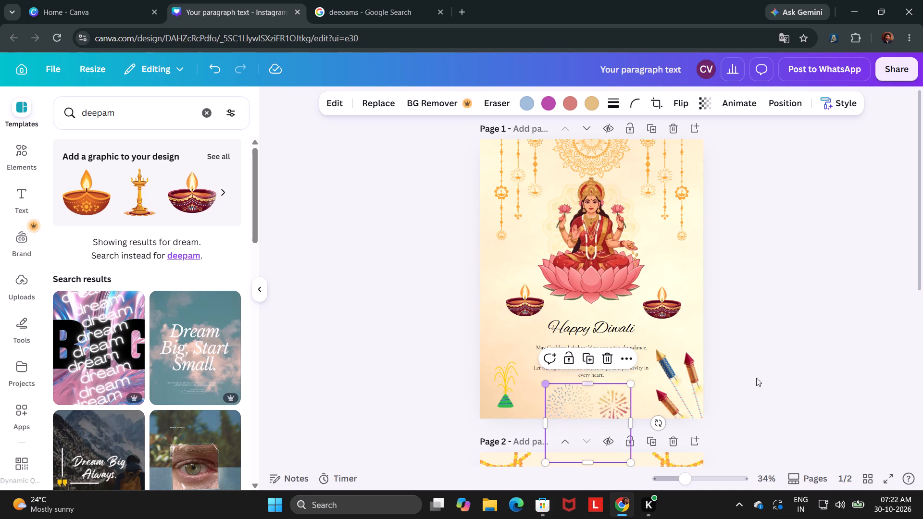
left_click(799, 365)
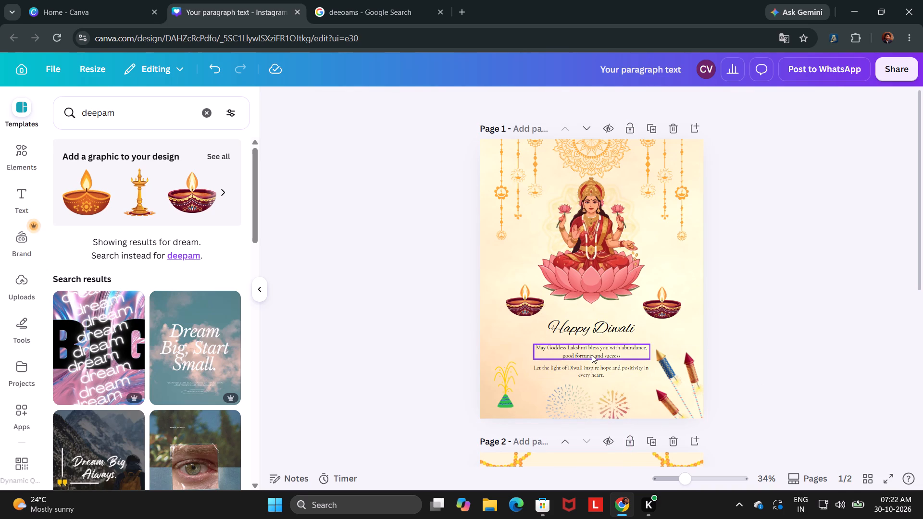
Shift both Diwali quotes slightly up and towards the right beneath the Happy Diwali heading, and save the design.
left_click_drag(592, 354, 597, 350)
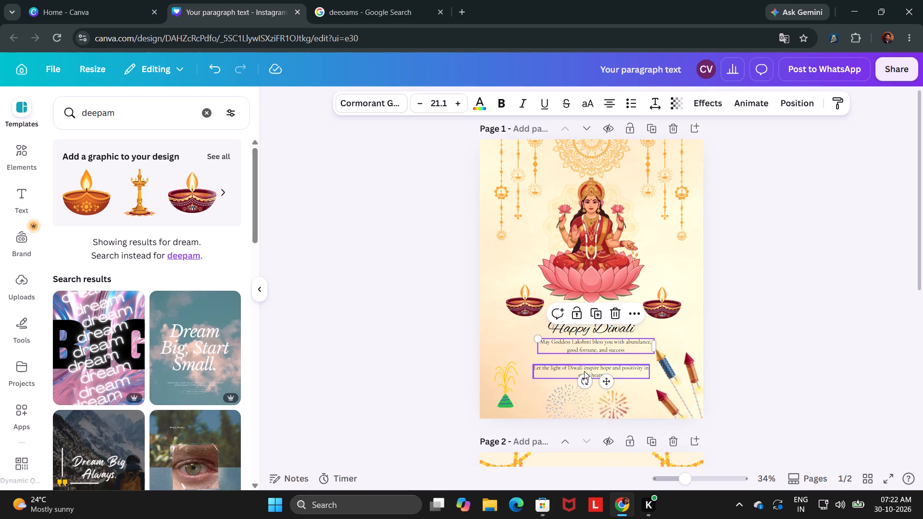
left_click_drag(572, 369, 576, 365)
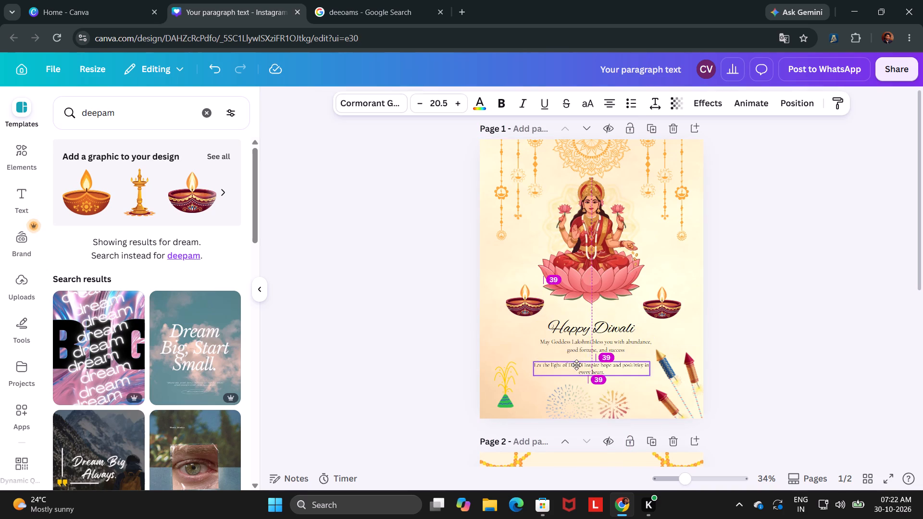
left_click_drag(576, 365, 577, 364)
left_click(764, 336)
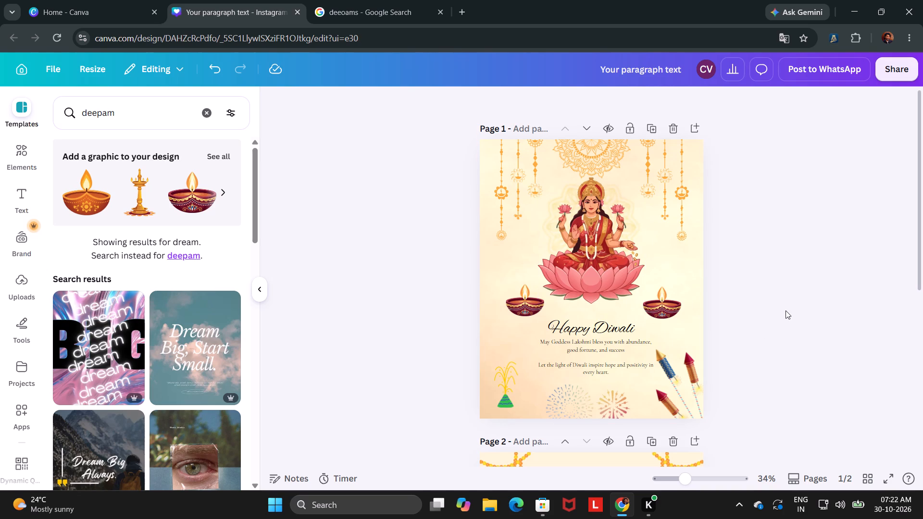
key("ctrl+s")
Clear the deepam search from the templates and close the Diwali poster design.
left_click(205, 117)
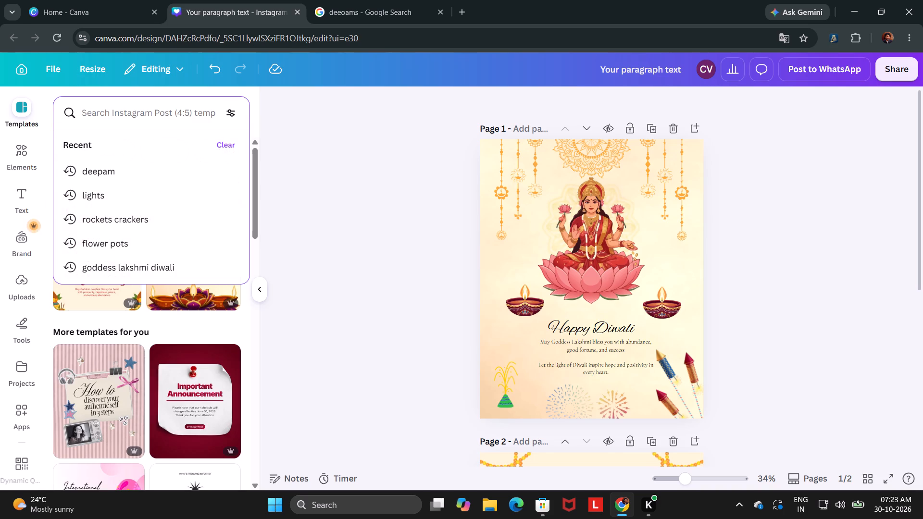
left_click(370, 326)
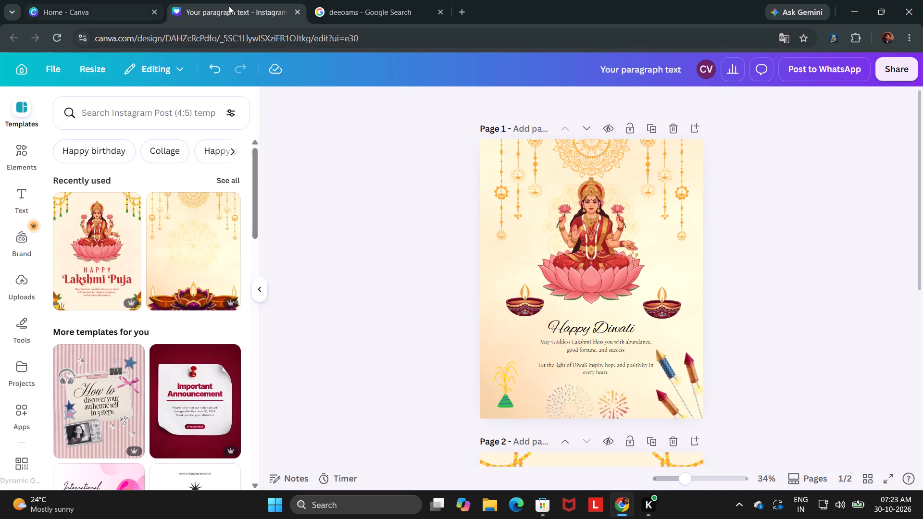
left_click(294, 10)
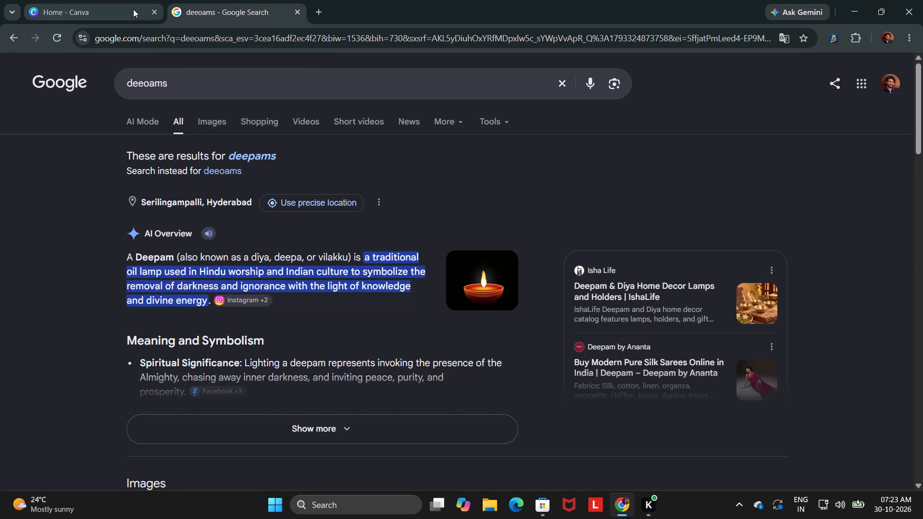
Return to the Canva home page, dismiss the Create a design window, and reload the page to refresh the recent designs.
left_click(131, 9)
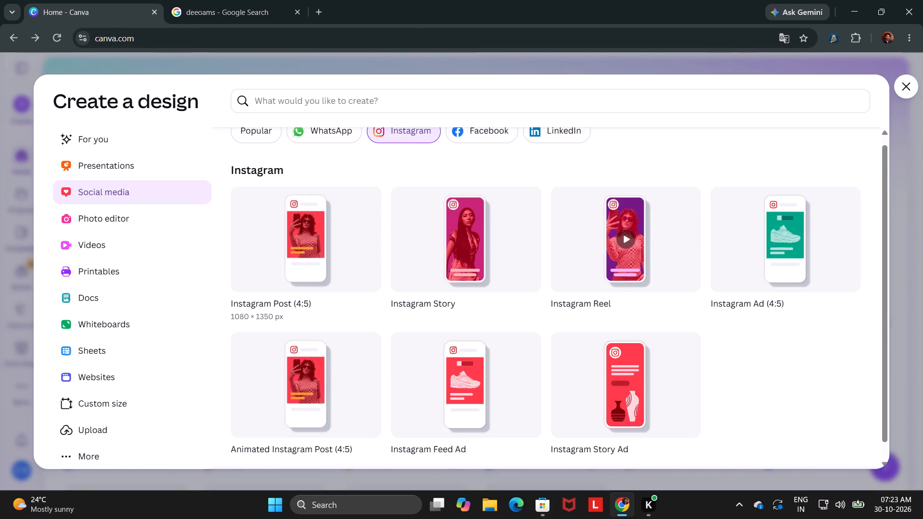
left_click(915, 89)
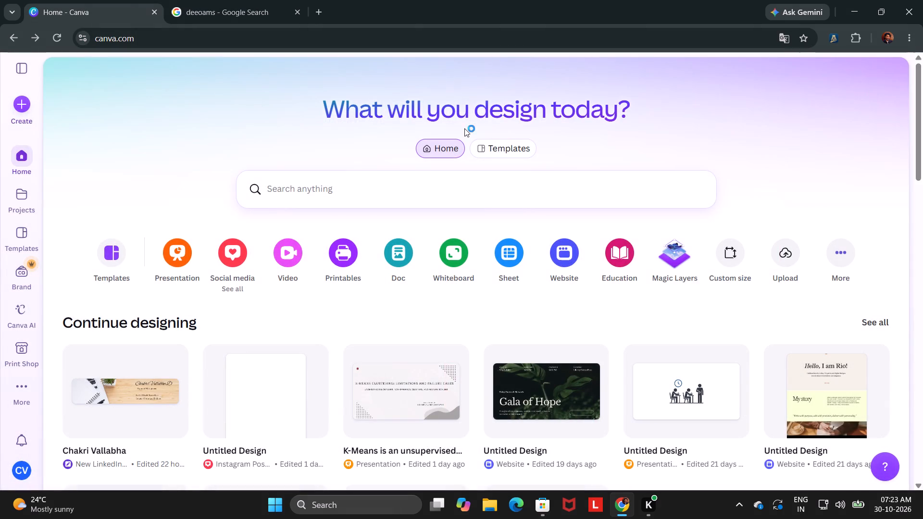
key("ctrl+s")
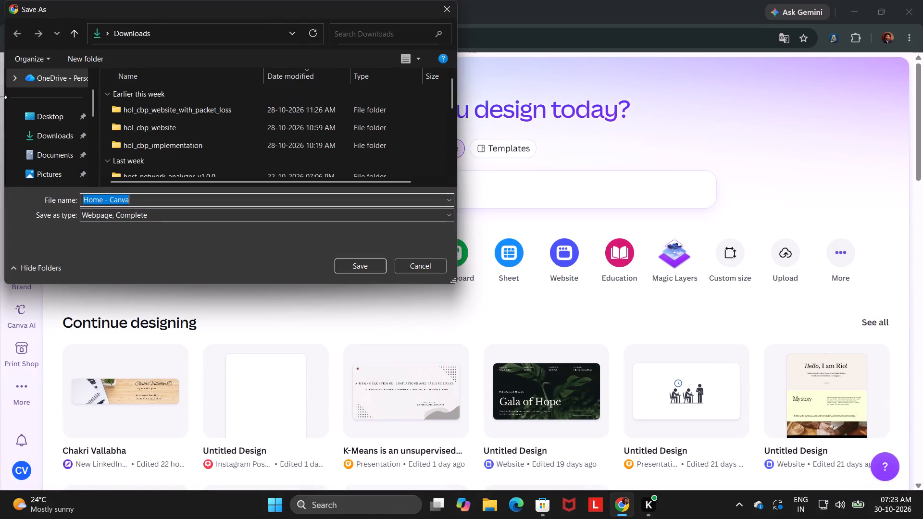
left_click(443, 11)
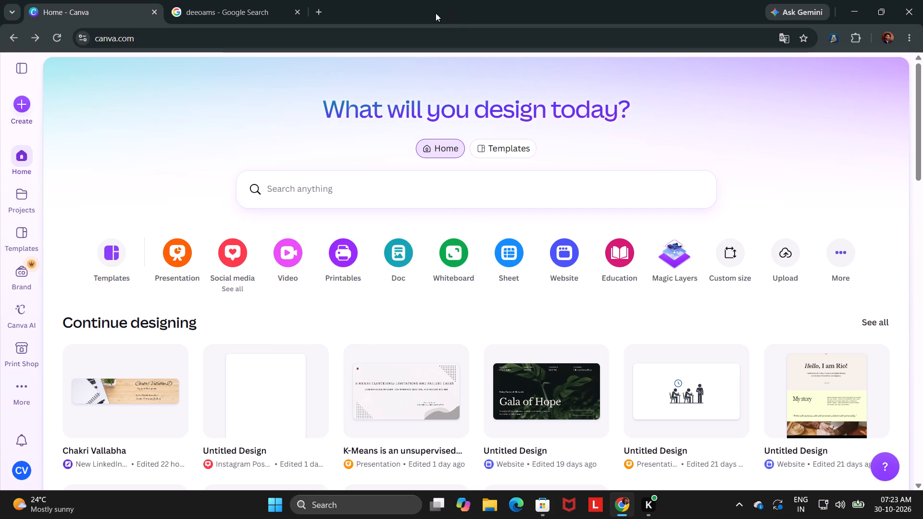
left_click(61, 34)
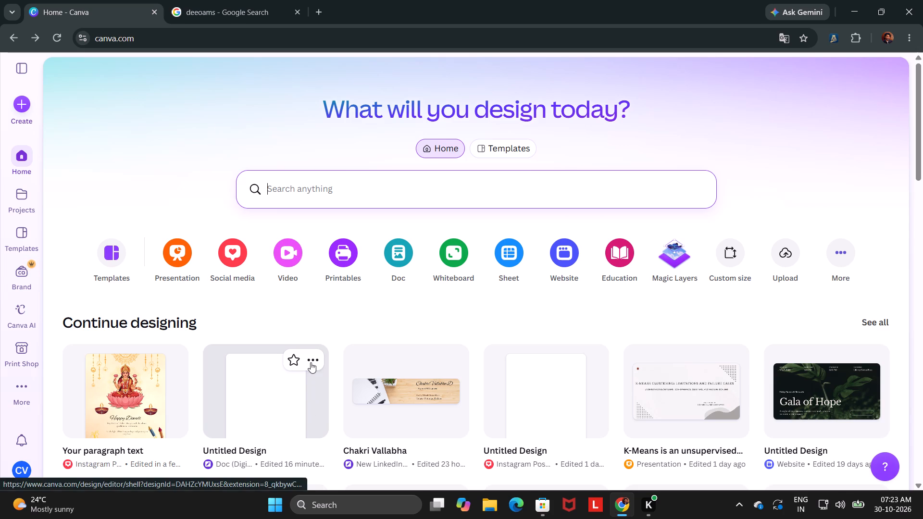
Move the blank untitled Doc and the untitled Gala of Hope website design to Trash from the recent designs.
left_click(310, 356)
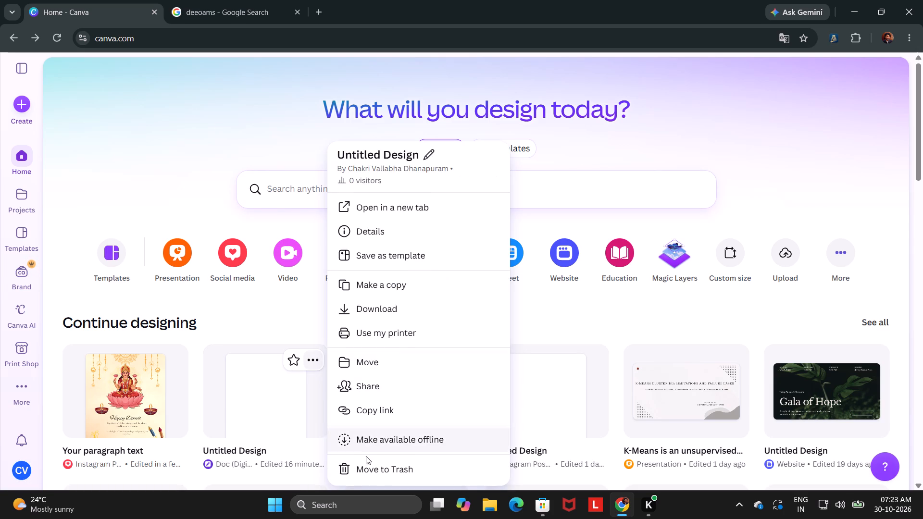
left_click(364, 458)
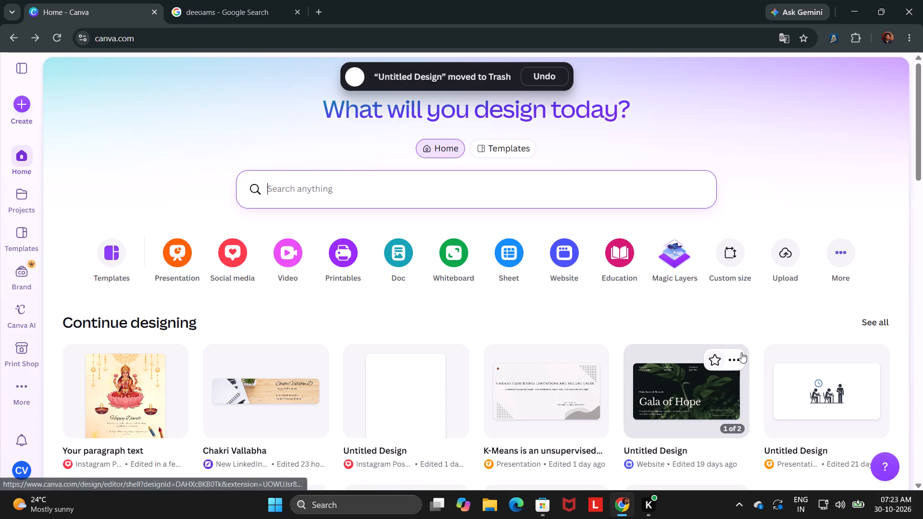
left_click(739, 358)
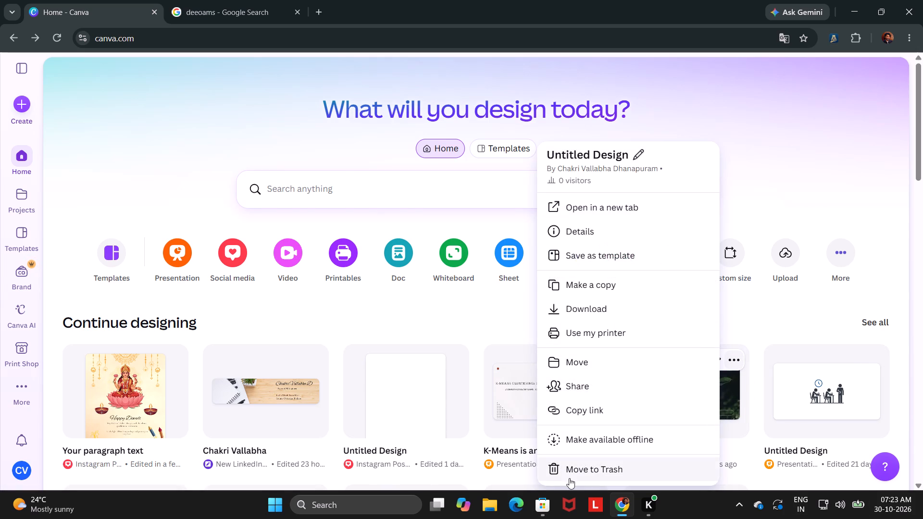
left_click(569, 478)
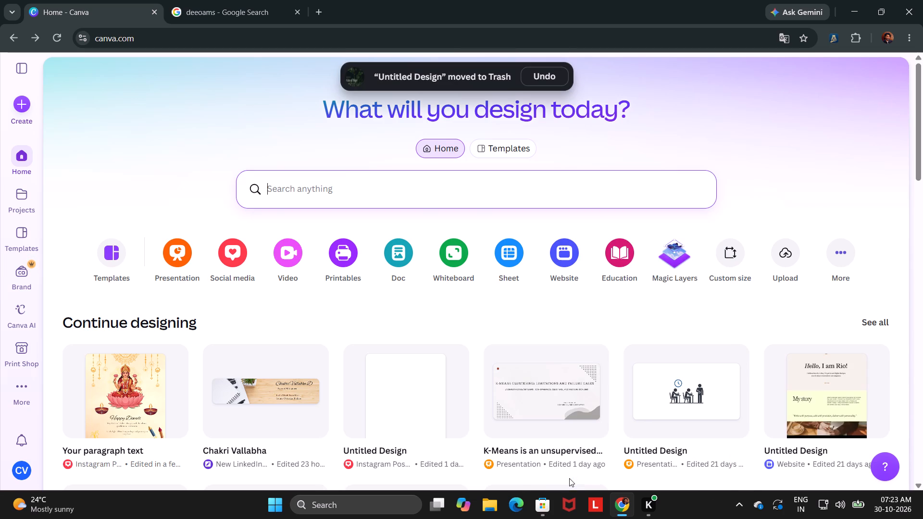
Open the existing LinkedIn banner design and examine the suggested banner templates.
left_click(258, 410)
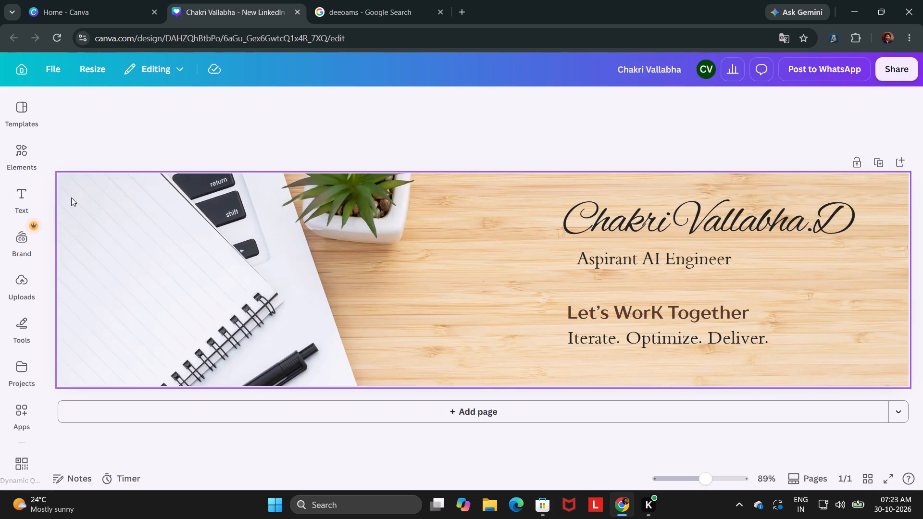
left_click(20, 111)
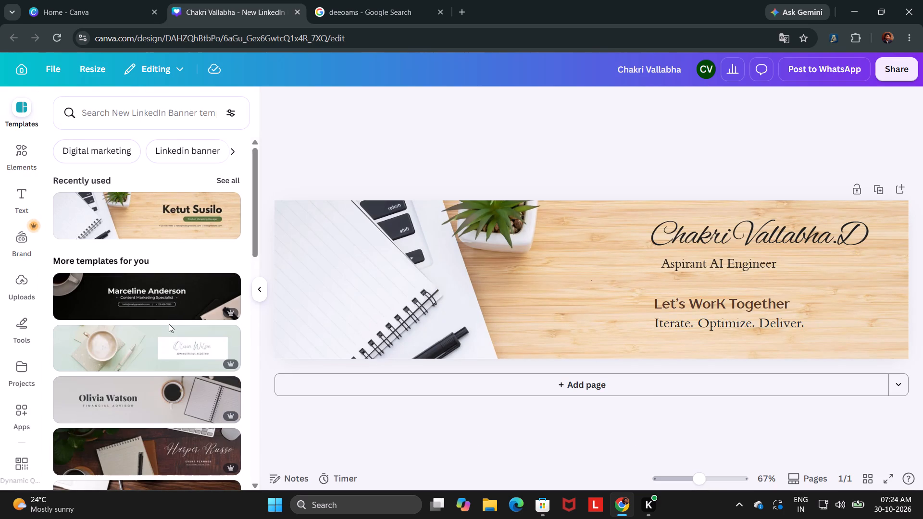
scroll(169, 324, "down", 2)
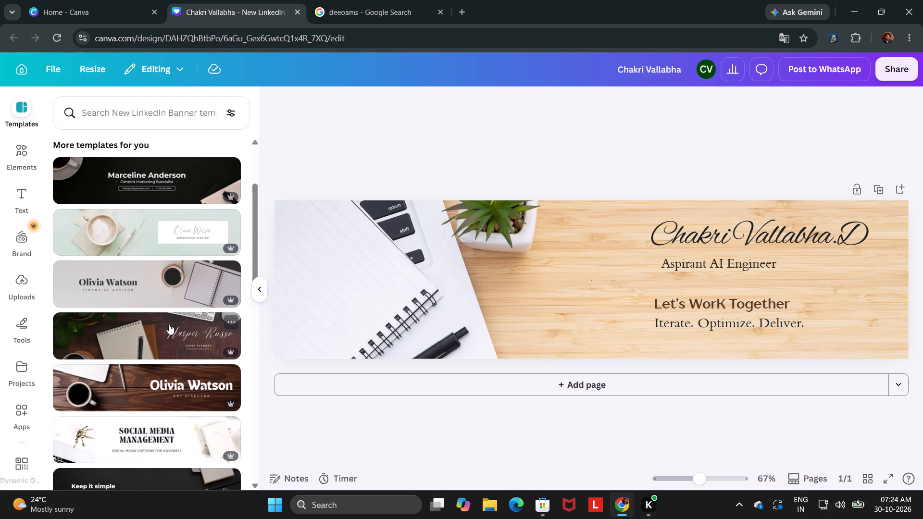
scroll(169, 324, "down", 3)
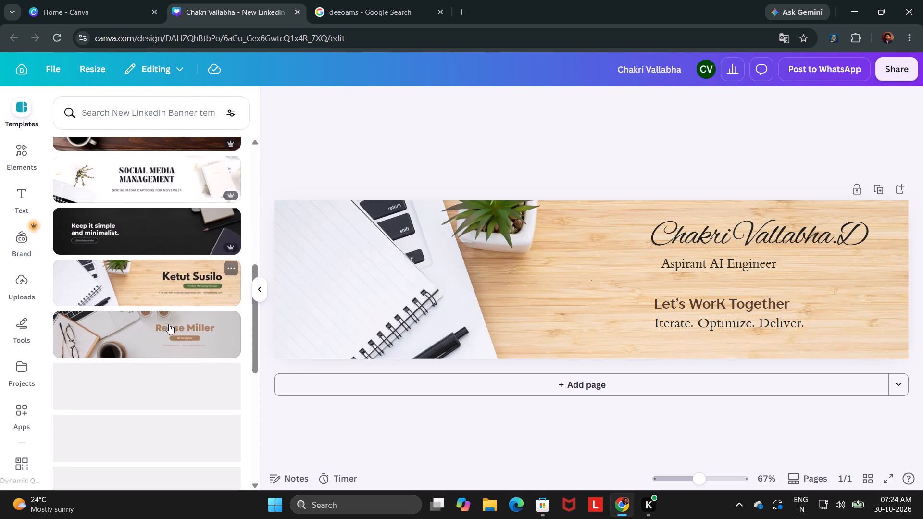
scroll(169, 324, "down", 1)
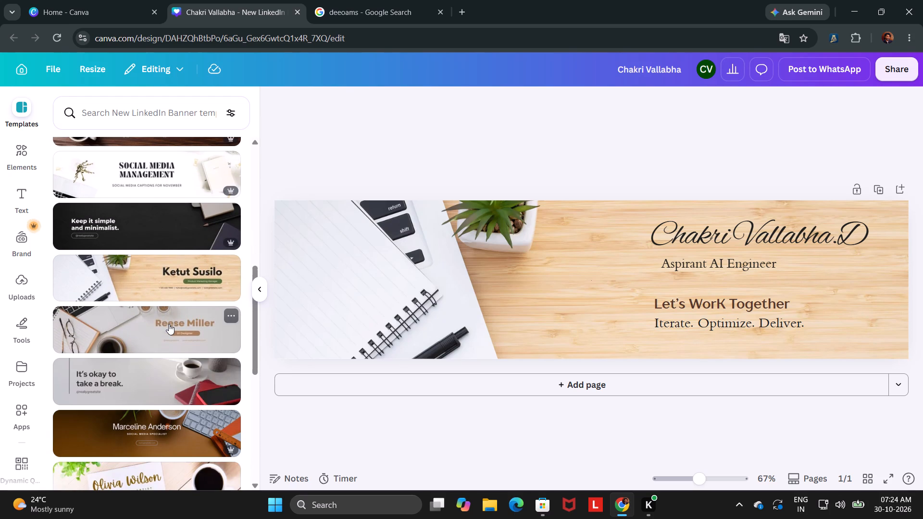
scroll(169, 324, "down", 3)
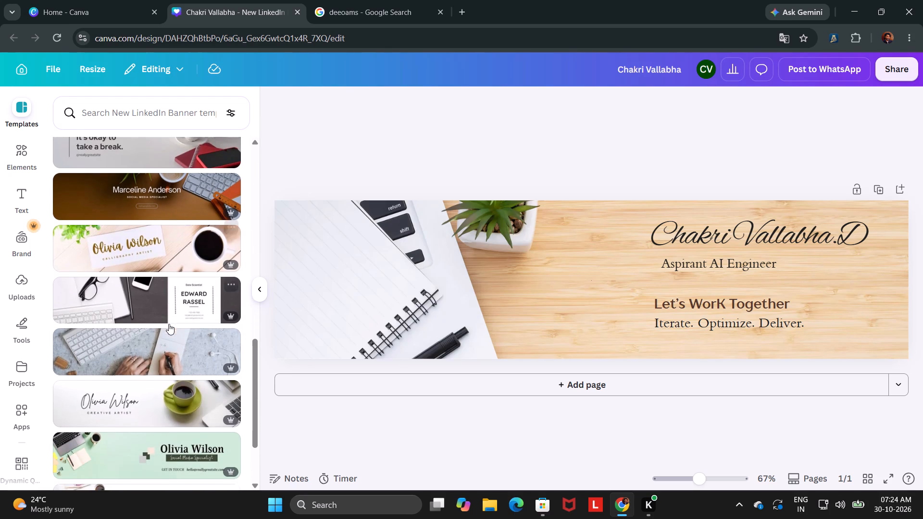
Browse the element categories and the text styles available for the LinkedIn banner.
left_click(23, 136)
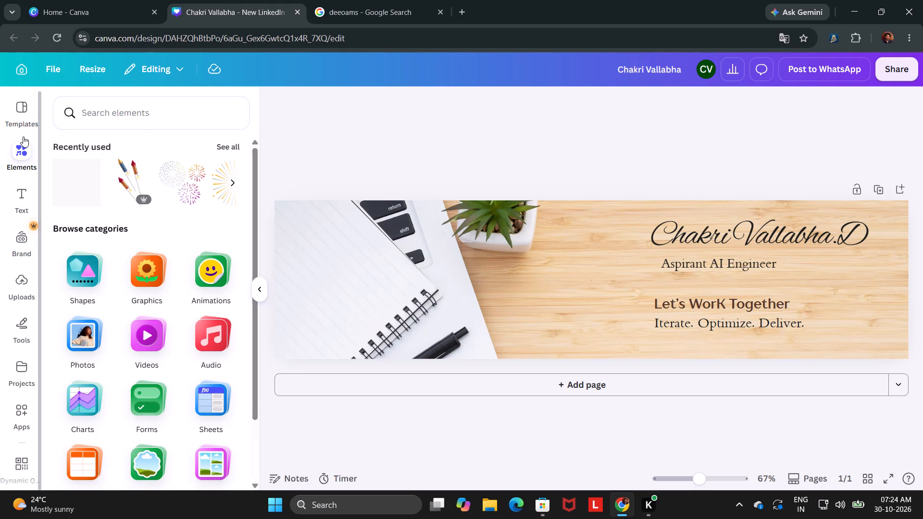
scroll(136, 295, "down", 1)
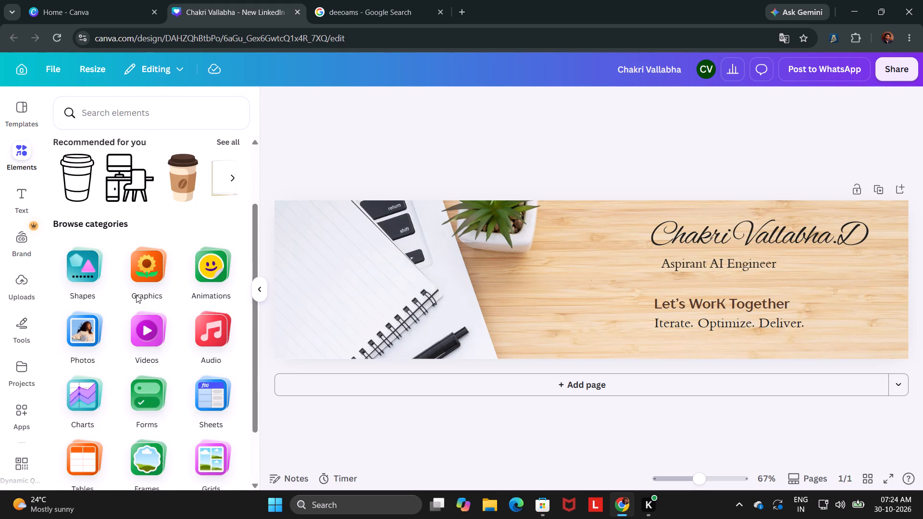
scroll(136, 295, "down", 1)
scroll(136, 295, "up", 3)
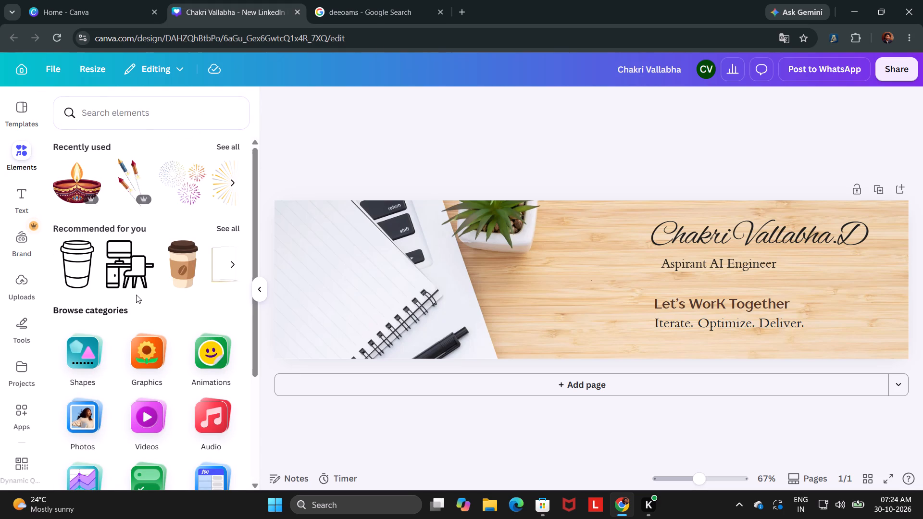
left_click(22, 209)
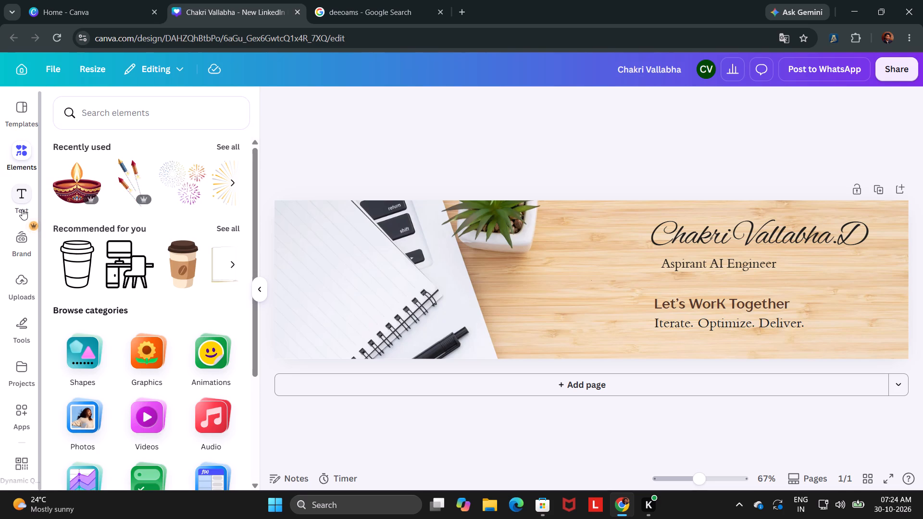
left_click(169, 109)
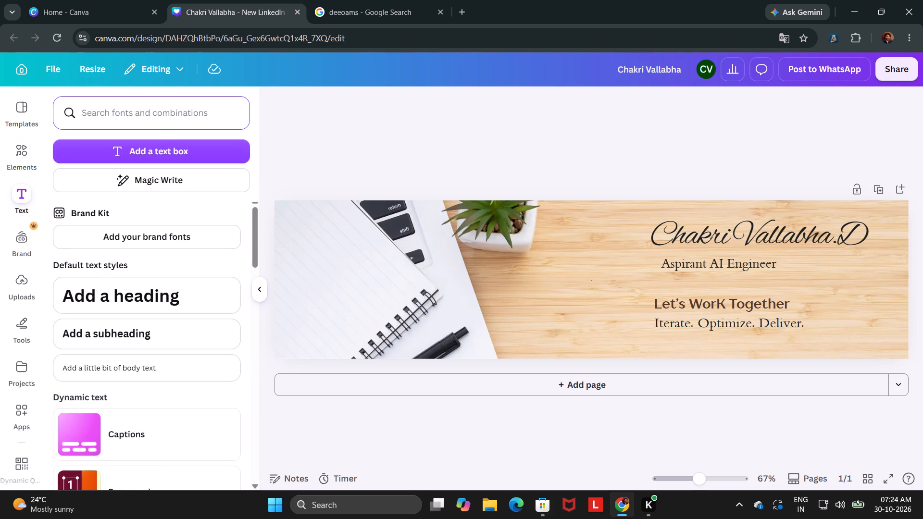
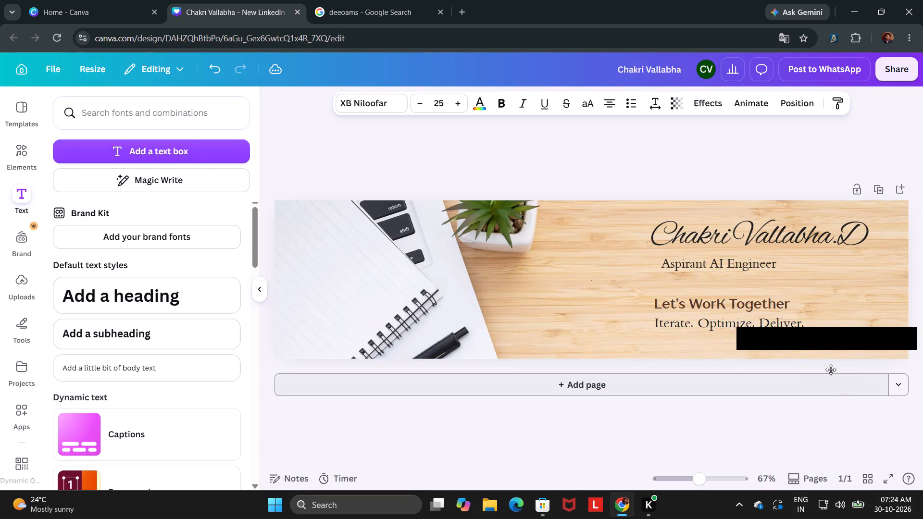
Shift the bottom text line slightly down and left, and raise "Let's WorK Together" and "Iterate. Optimize. Deliver." closer beneath "Aspirant AI Engineer".
left_click_drag(831, 370, 823, 385)
left_click_drag(721, 301, 729, 281)
left_click_drag(677, 320, 682, 313)
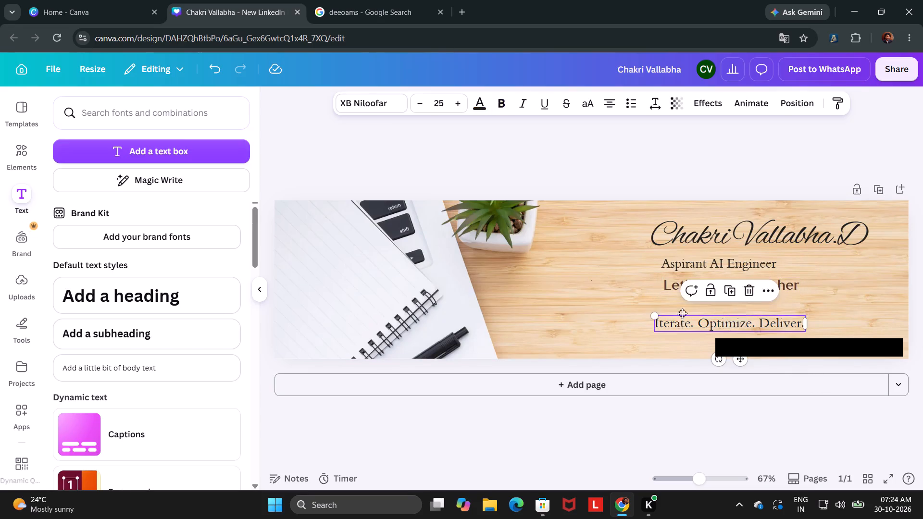
left_click_drag(682, 313, 687, 303)
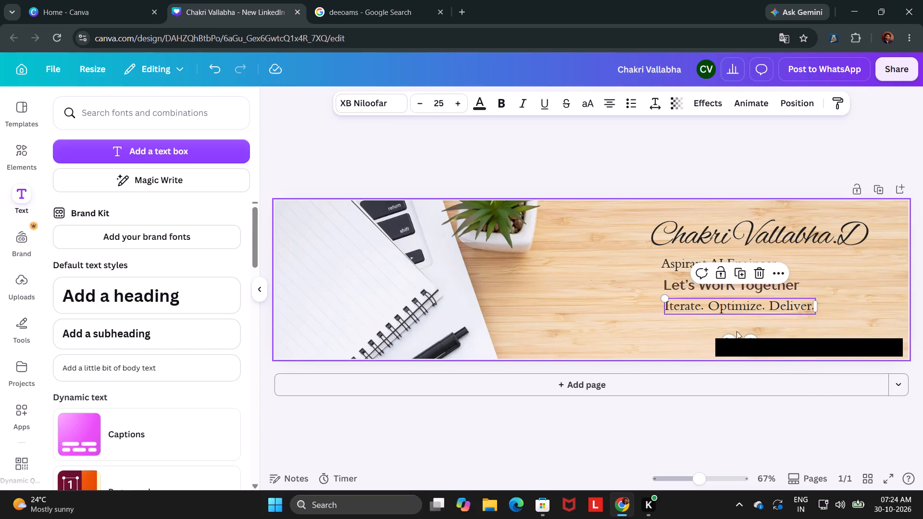
left_click(788, 342)
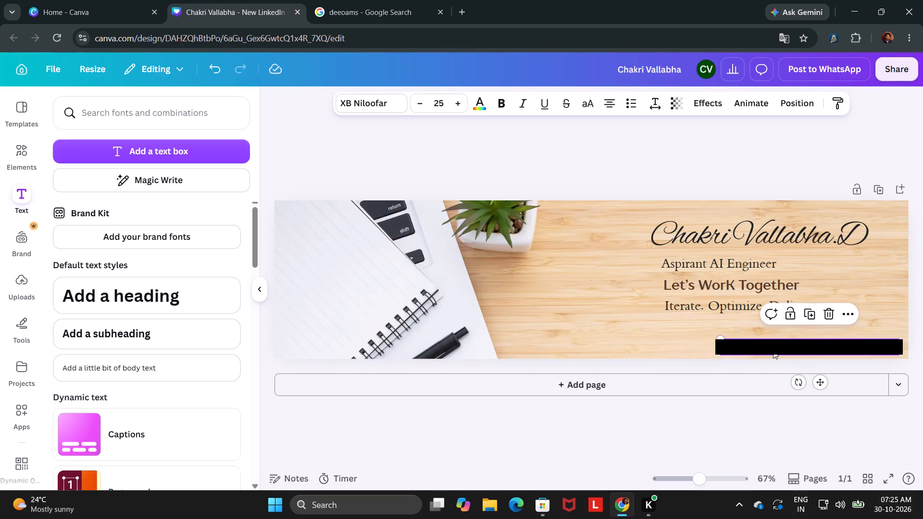
Shift the large script name heading left on the LinkedIn banner, keeping it above the tagline lines.
left_click_drag(703, 225, 655, 222)
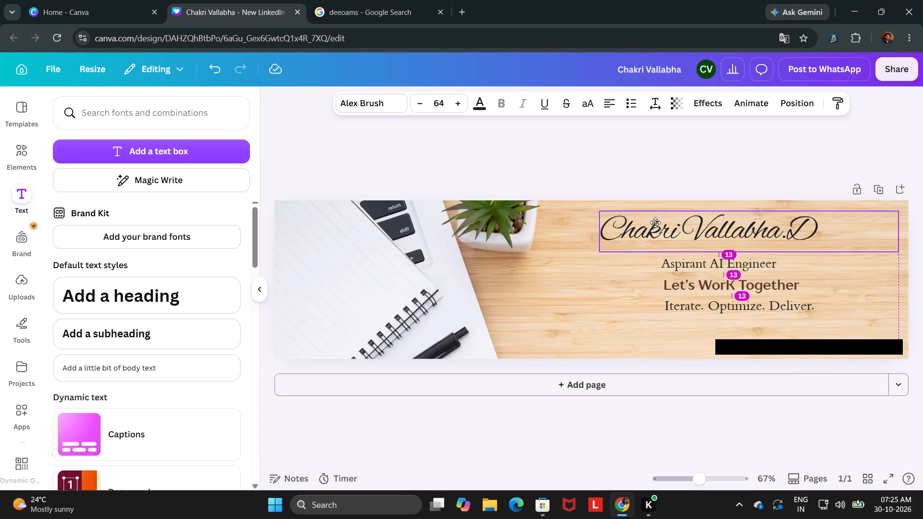
left_click_drag(655, 222, 653, 222)
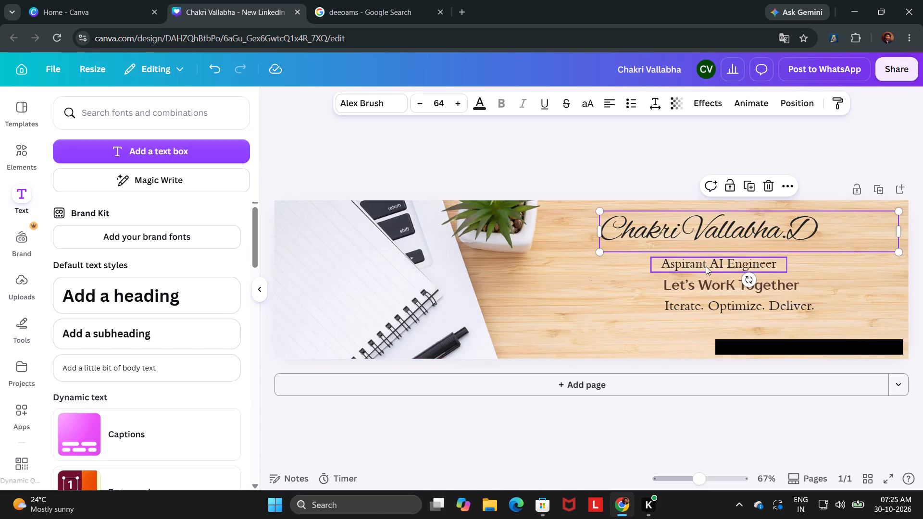
Move the "Aspirant AI Engineer", "Let's WorK Together" and "Iterate. Optimize. Deliver." lines left and up into a tight, left-aligned stack beneath the name.
left_click_drag(706, 266, 696, 260)
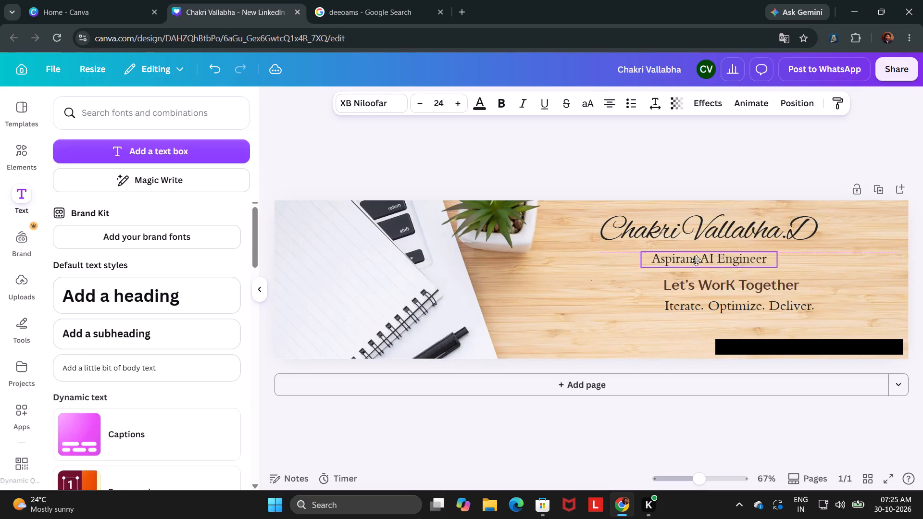
left_click_drag(696, 260, 696, 261)
left_click_drag(686, 280, 680, 279)
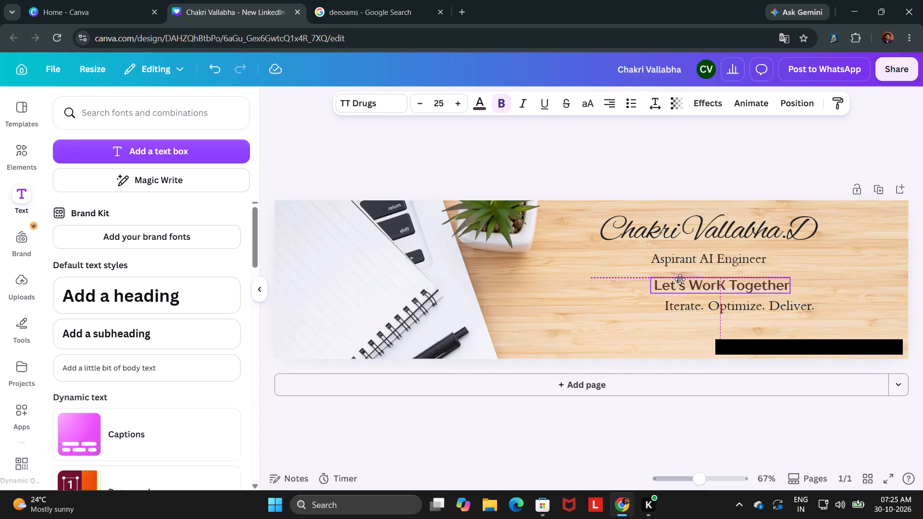
left_click_drag(680, 279, 679, 278)
left_click_drag(684, 301, 676, 301)
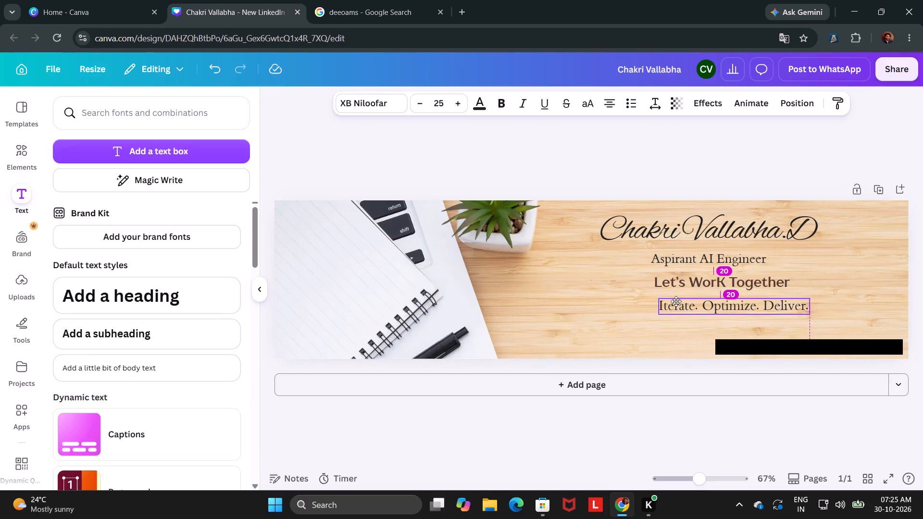
left_click_drag(676, 301, 672, 301)
left_click_drag(678, 287, 677, 283)
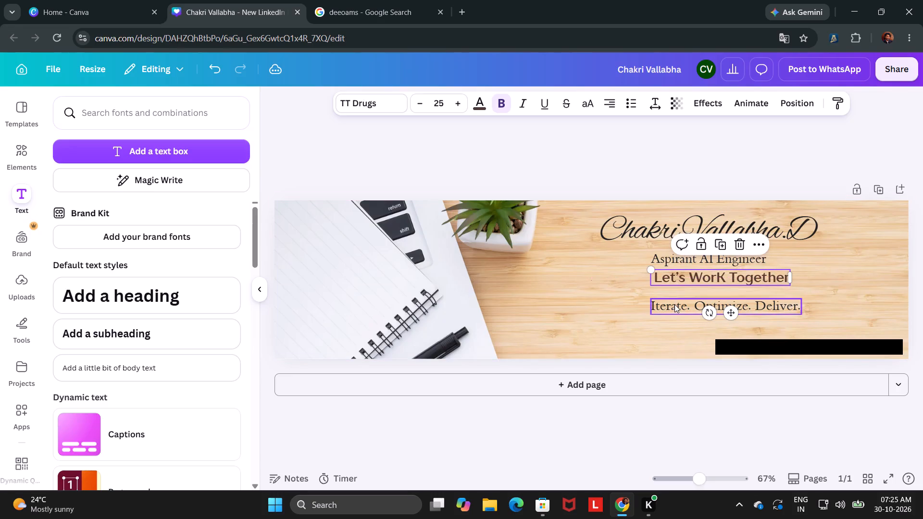
left_click_drag(674, 304, 678, 296)
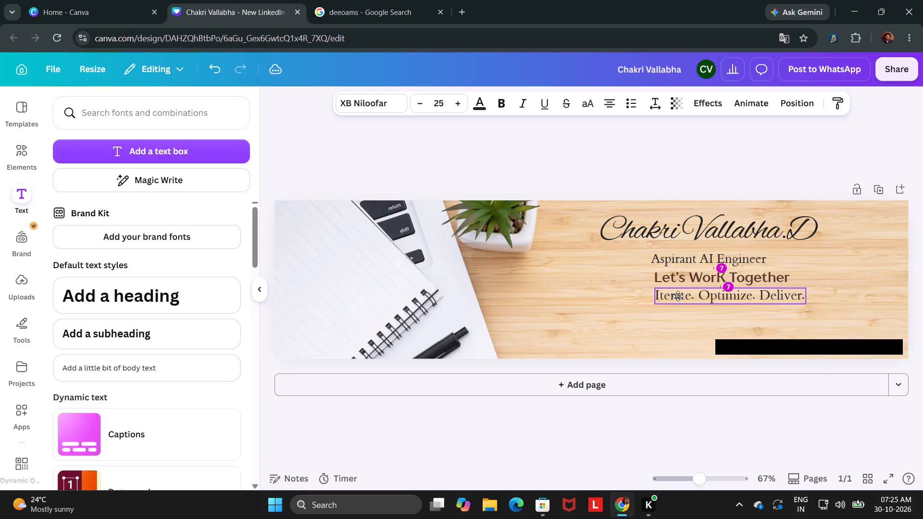
left_click_drag(678, 296, 678, 297)
left_click_drag(662, 260, 662, 261)
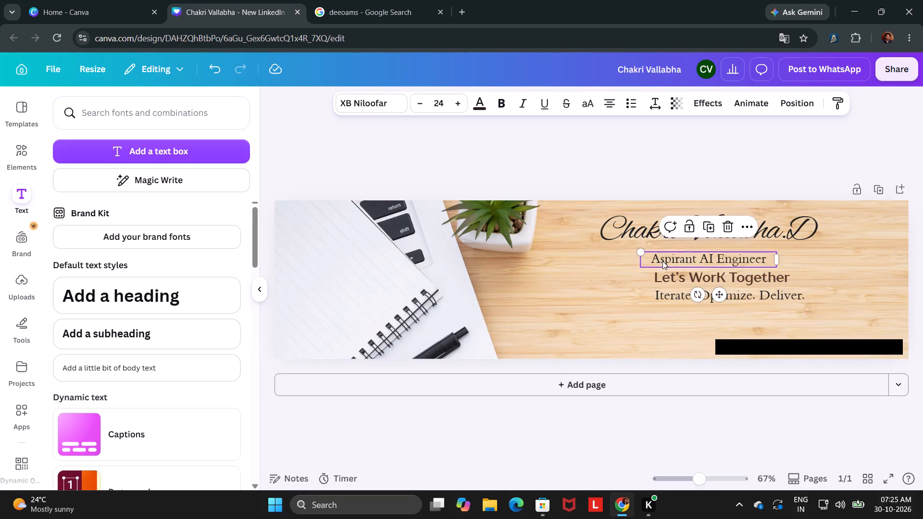
left_click_drag(662, 261, 667, 261)
left_click(667, 261)
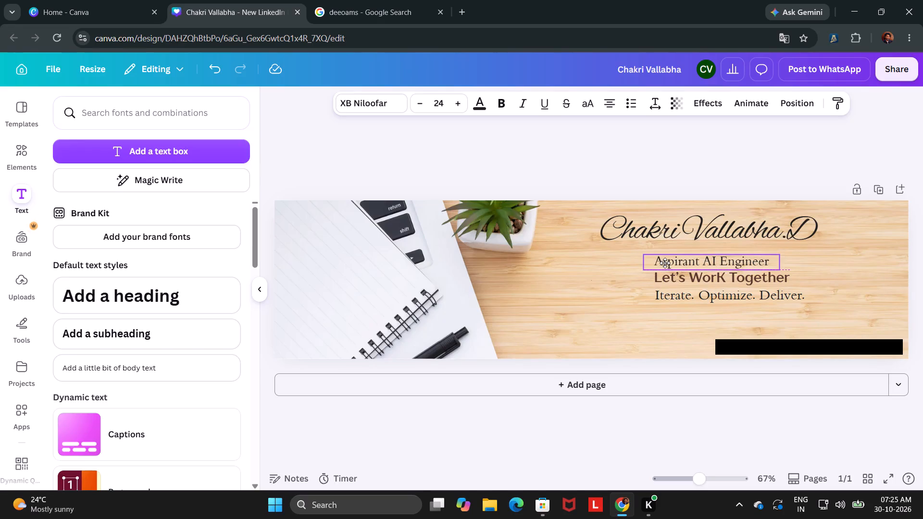
left_click(833, 306)
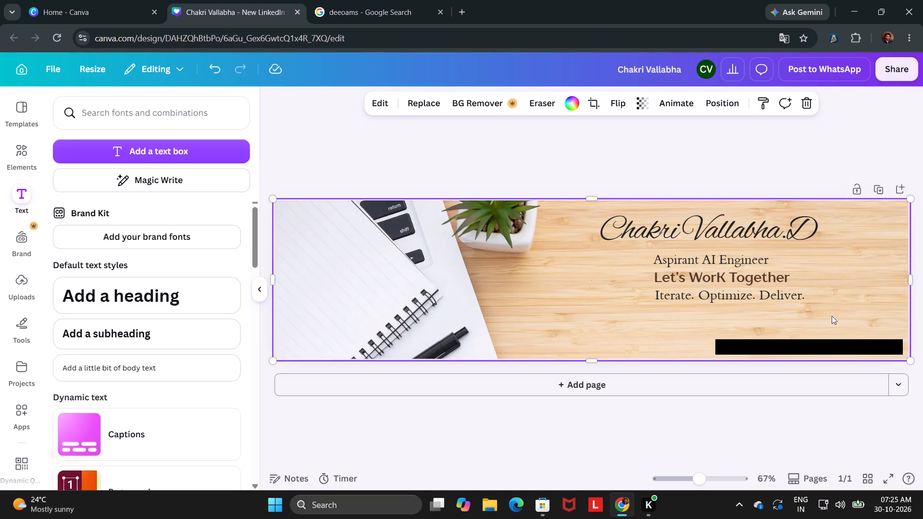
Move the lowest text line on the banner slightly up, away from the banner's bottom edge.
double_click(817, 356)
left_click_drag(817, 352, 817, 337)
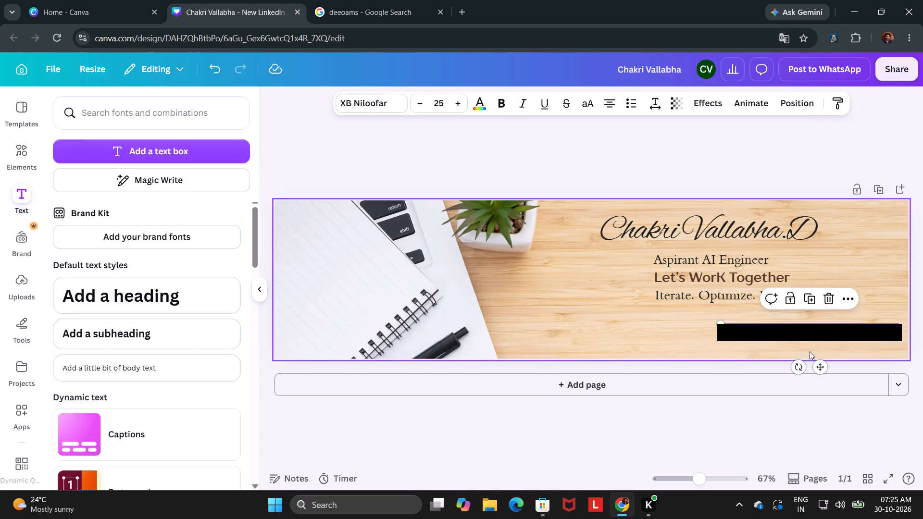
left_click(809, 351)
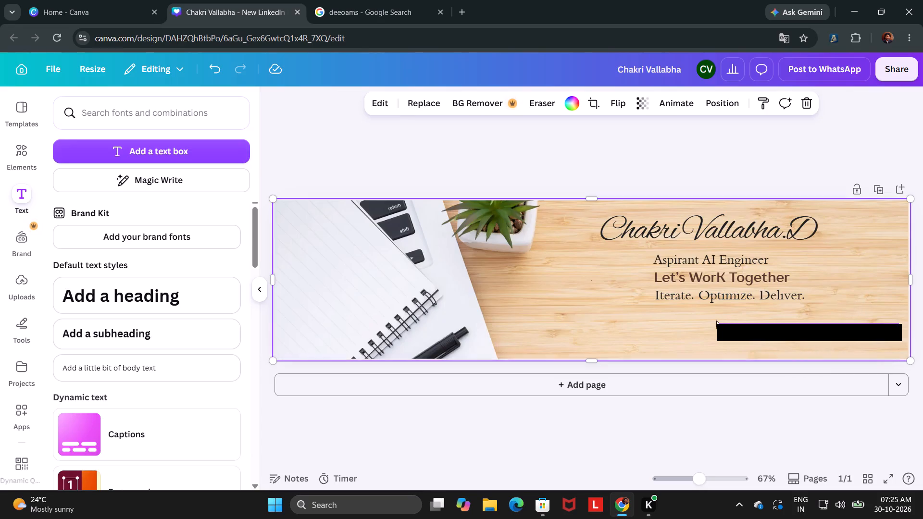
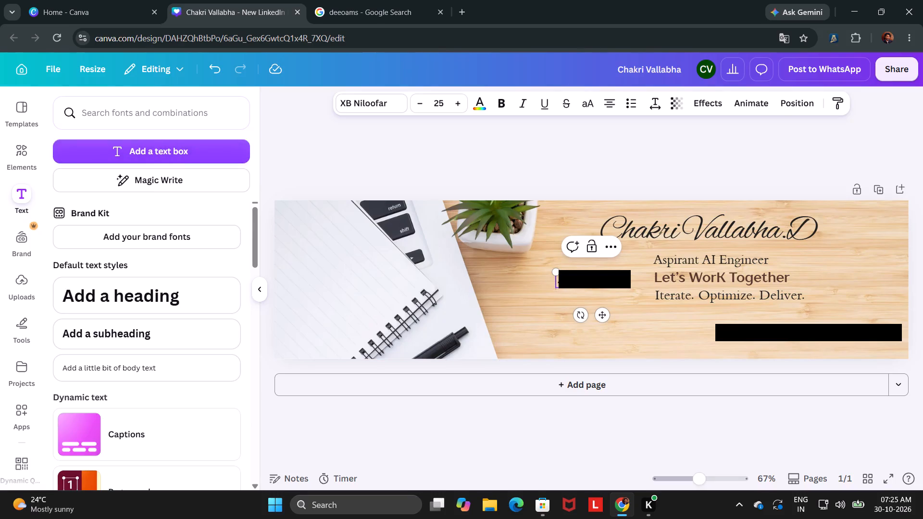
Prefix the phone number text on the LinkedIn banner with the country code "+91-".
type("*91")
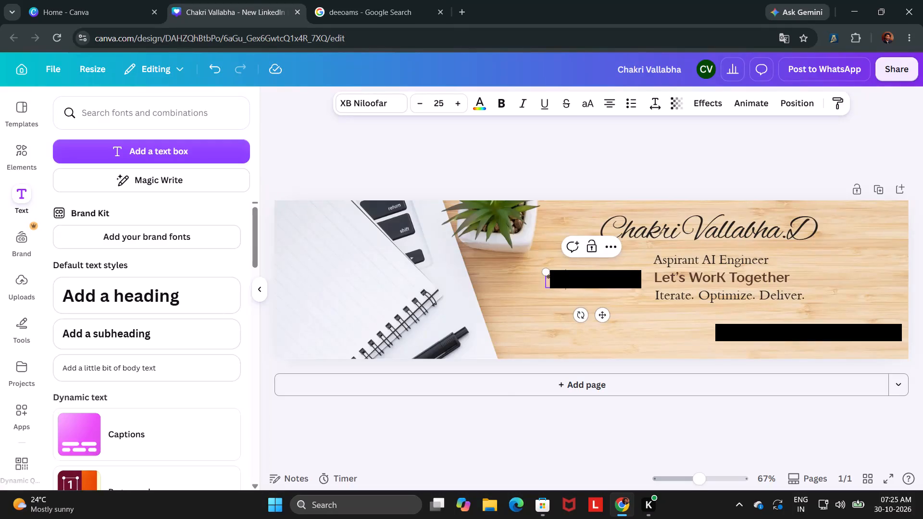
key("BackSpace")
key("BackSpace")
key("BackSpace")
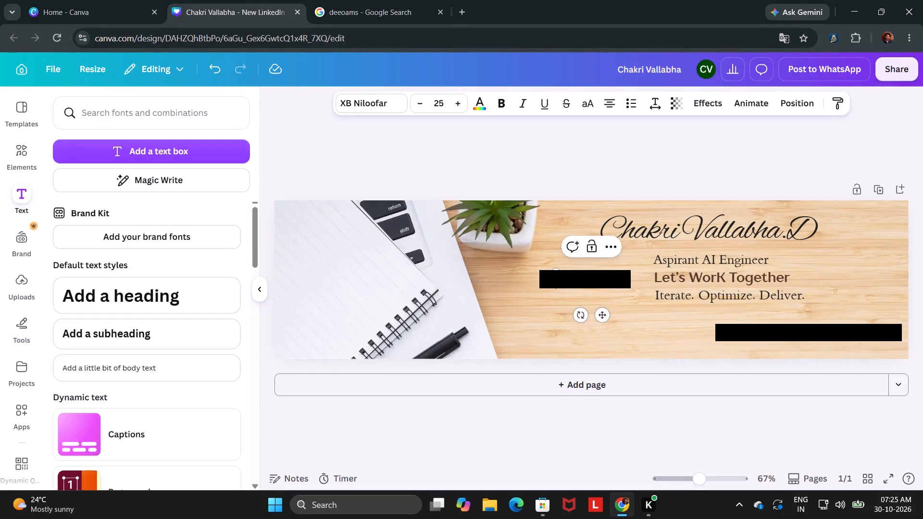
type("+91")
key("minus")
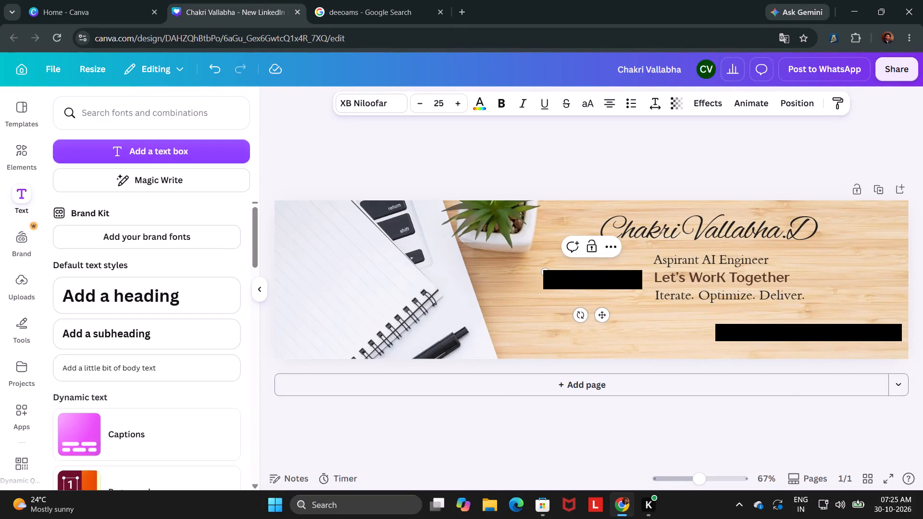
Move the phone number text to directly beneath the lowest contact line, aligned near that line's left edge.
left_click_drag(601, 312, 668, 348)
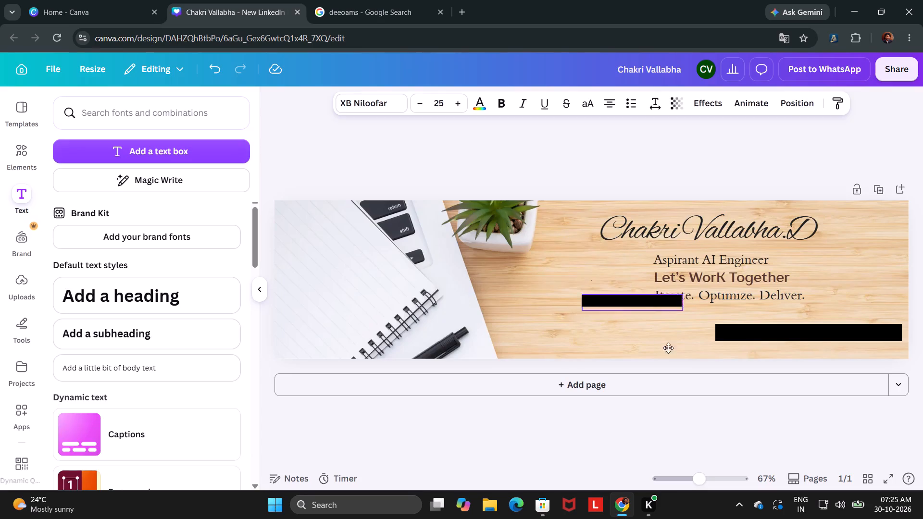
left_click_drag(668, 348, 779, 379)
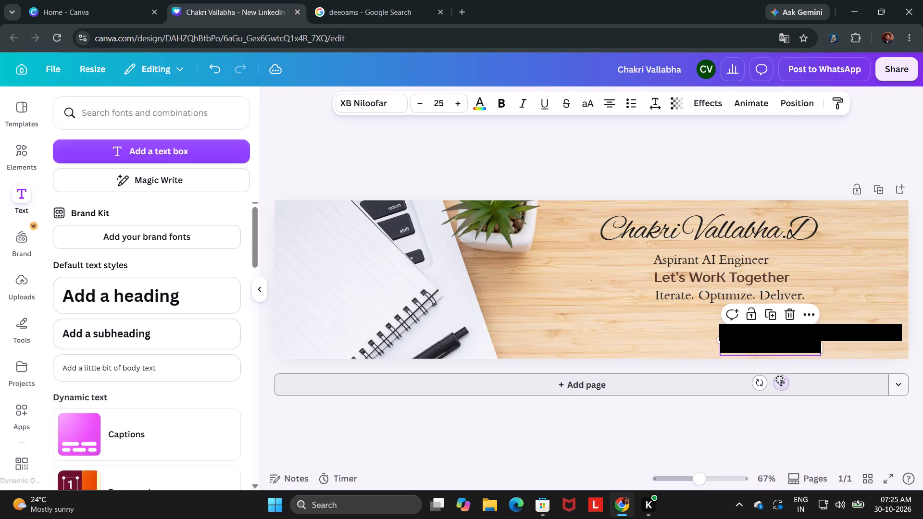
left_click(869, 298)
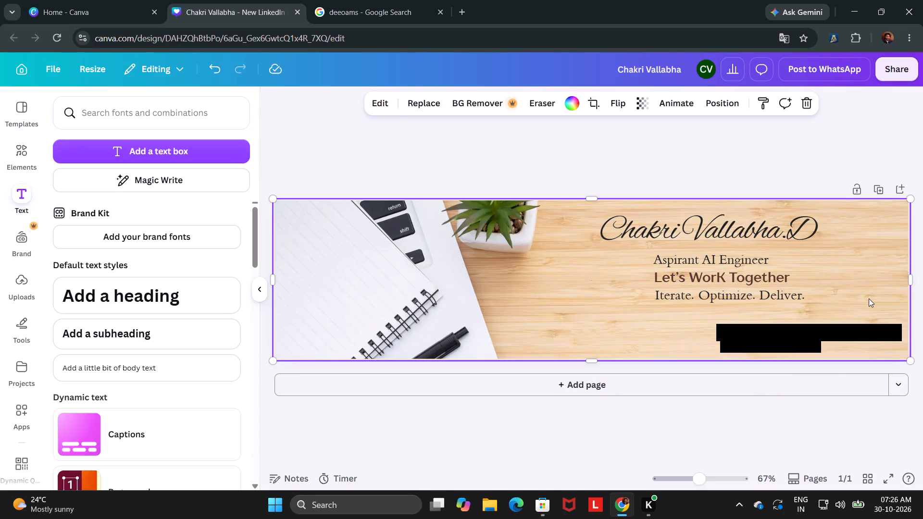
Compare the text settings of the "Iterate. Optimize. Deliver." line with those of the contact line below it.
left_click(829, 329)
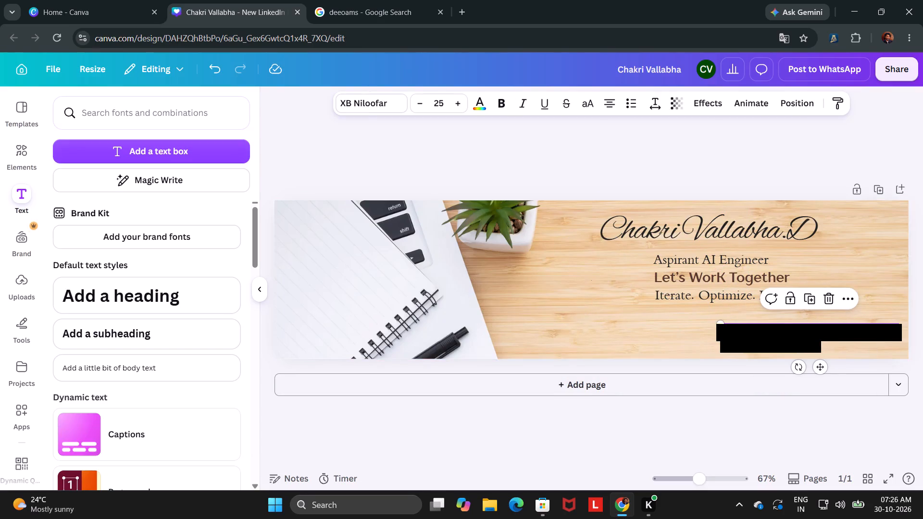
left_click(703, 293)
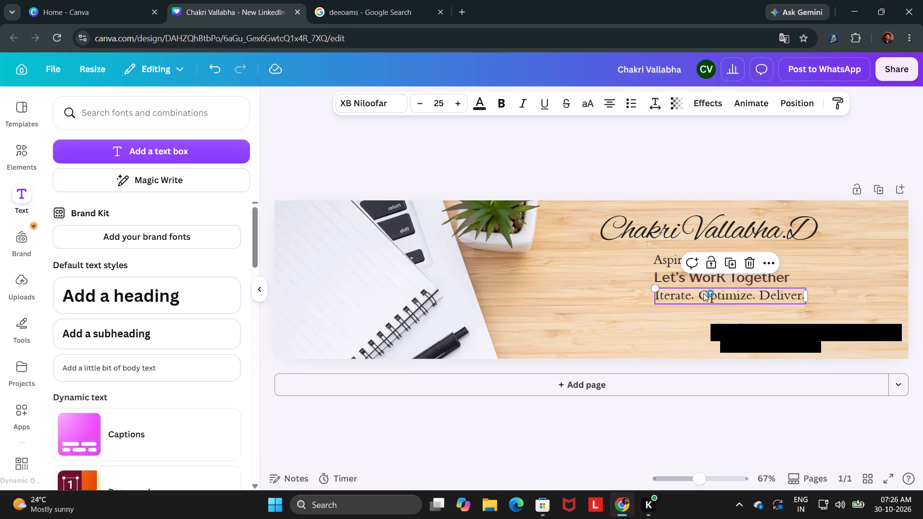
left_click(785, 332)
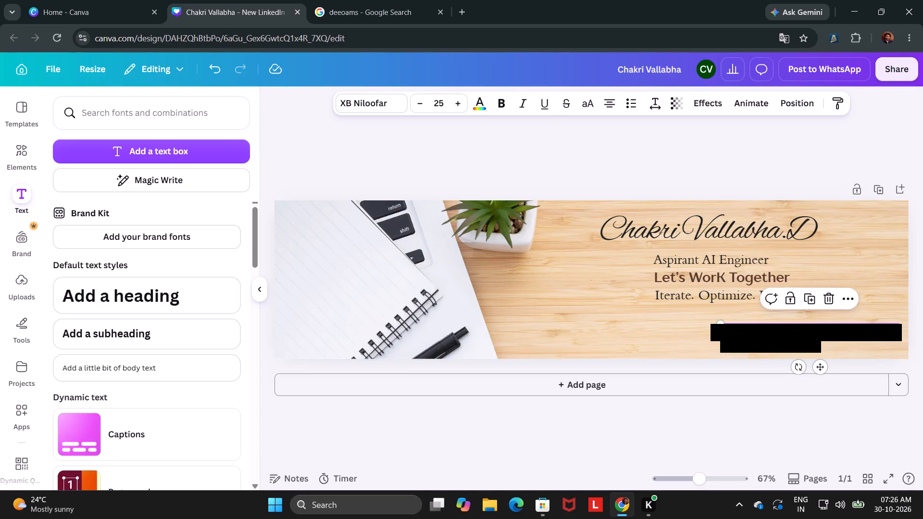
left_click(785, 332)
left_click(707, 296)
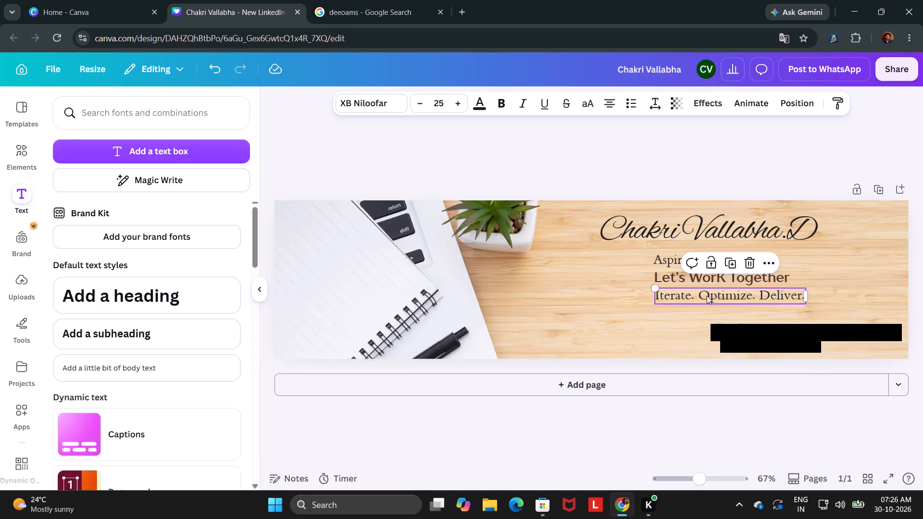
left_click(773, 331)
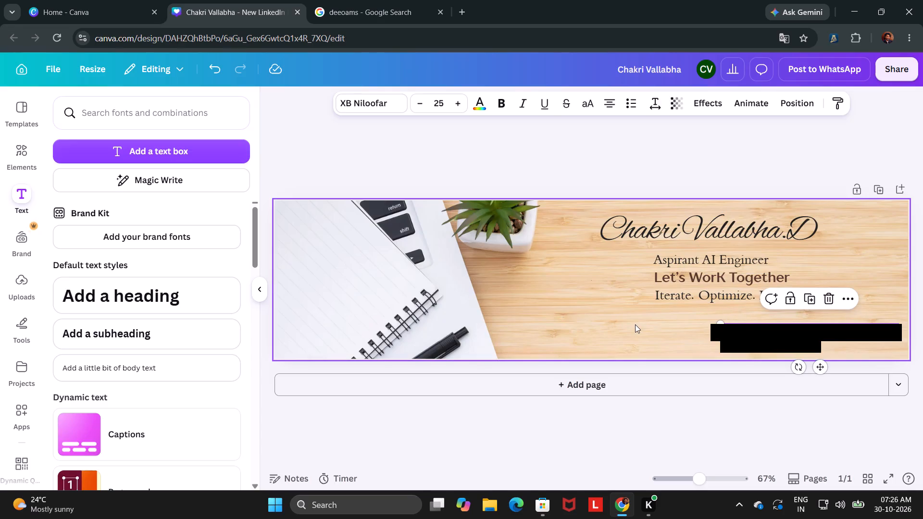
left_click(635, 324)
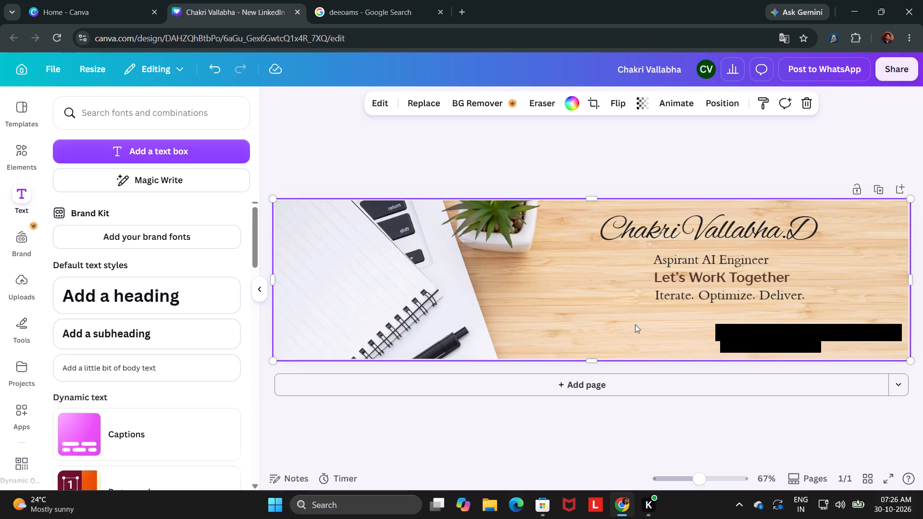
left_click(570, 151)
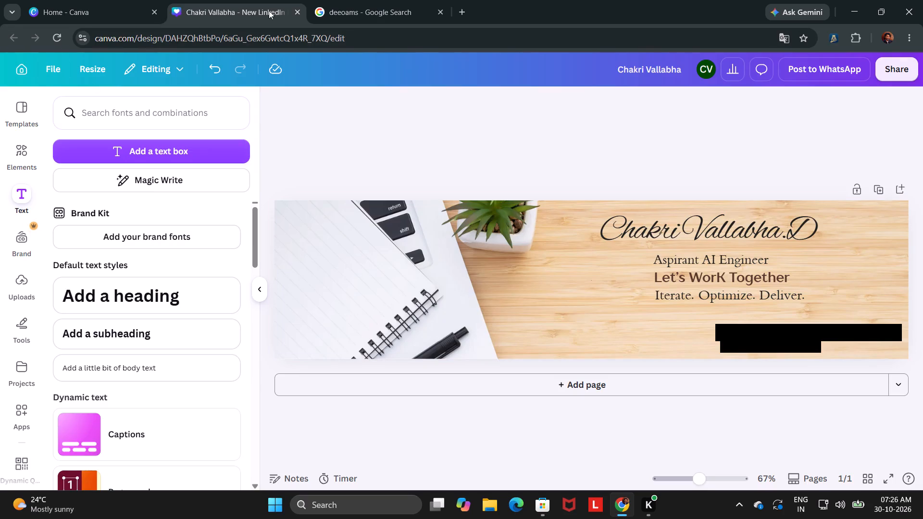
Close the LinkedIn banner design and return to the Canva home page.
left_click(73, 4)
left_click(297, 11)
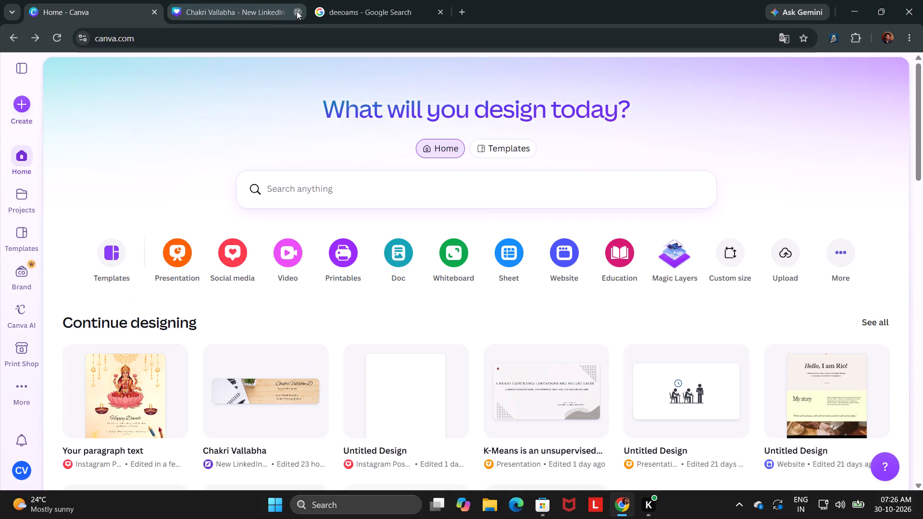
Reopen the LinkedIn banner design to check it, and close it again.
double_click(265, 387)
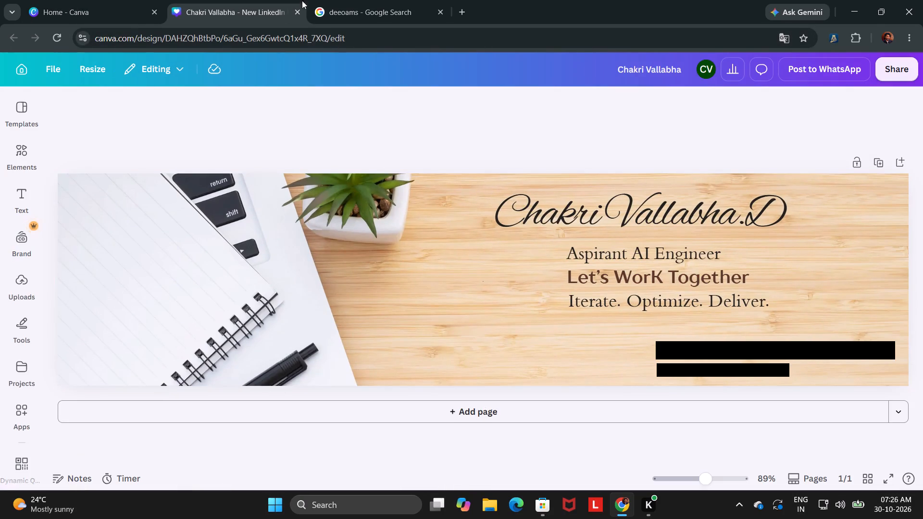
left_click(296, 12)
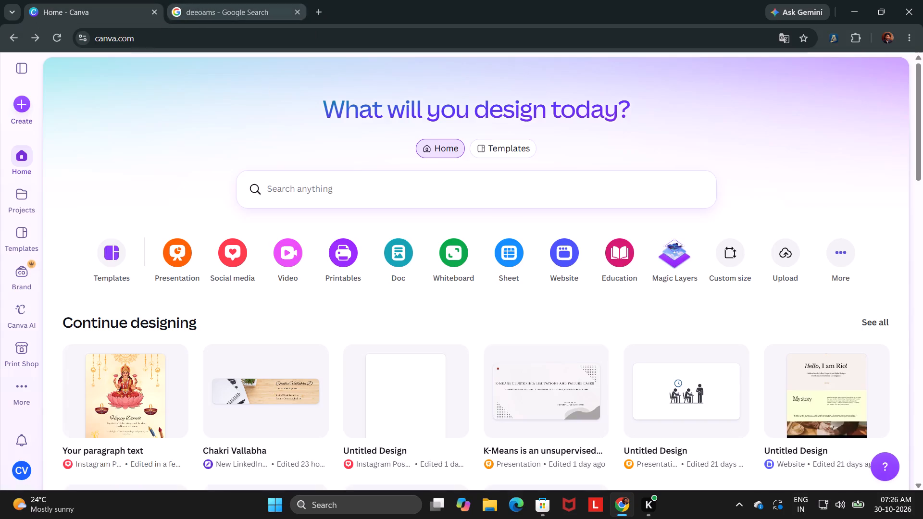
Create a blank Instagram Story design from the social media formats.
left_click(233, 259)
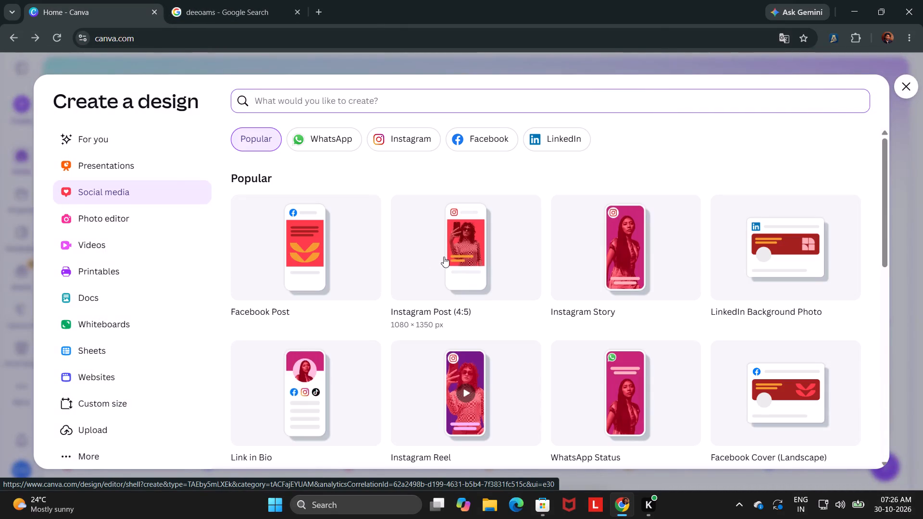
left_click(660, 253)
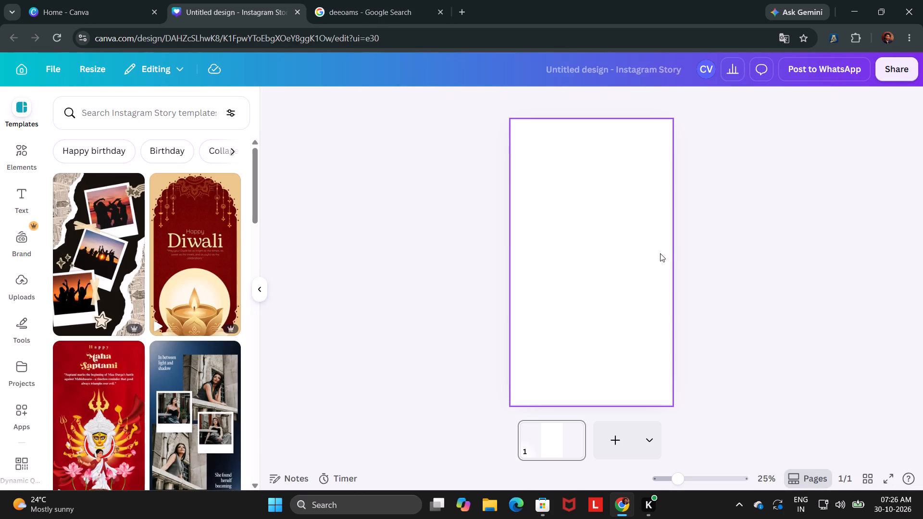
Search the Instagram Story templates for "Ak-47".
left_click(175, 123)
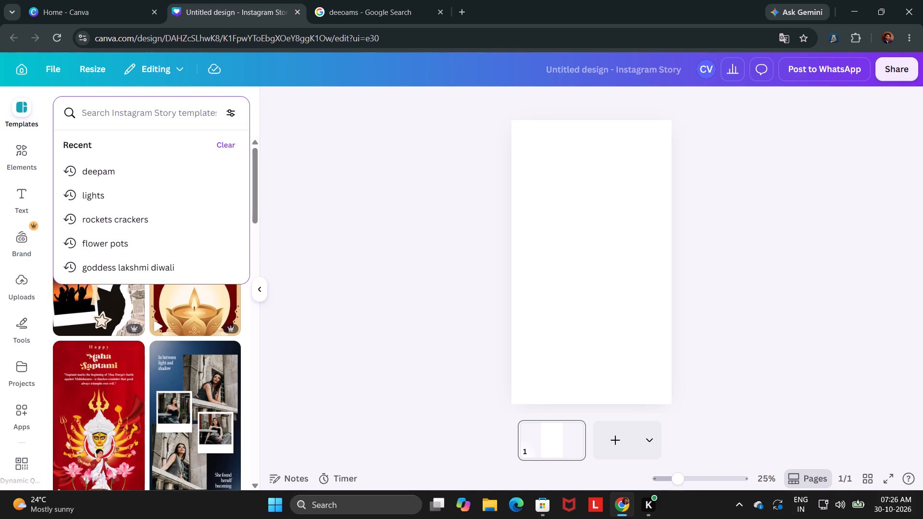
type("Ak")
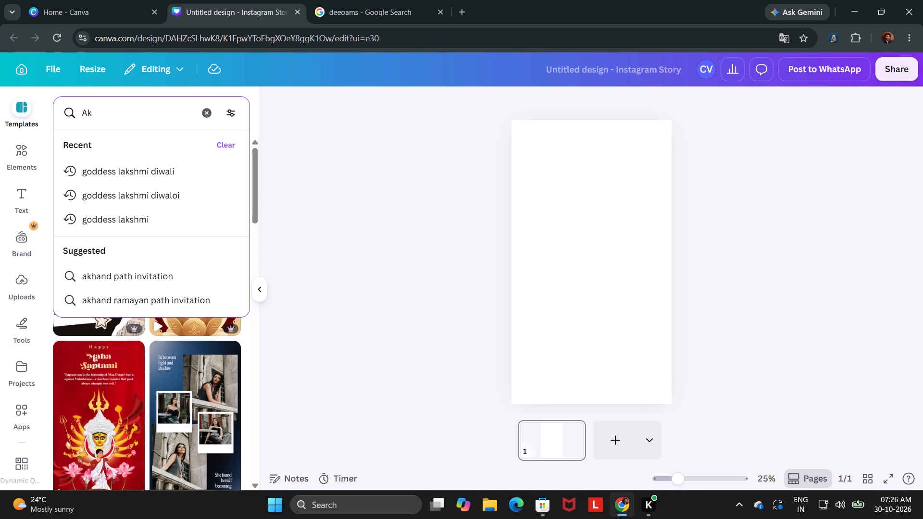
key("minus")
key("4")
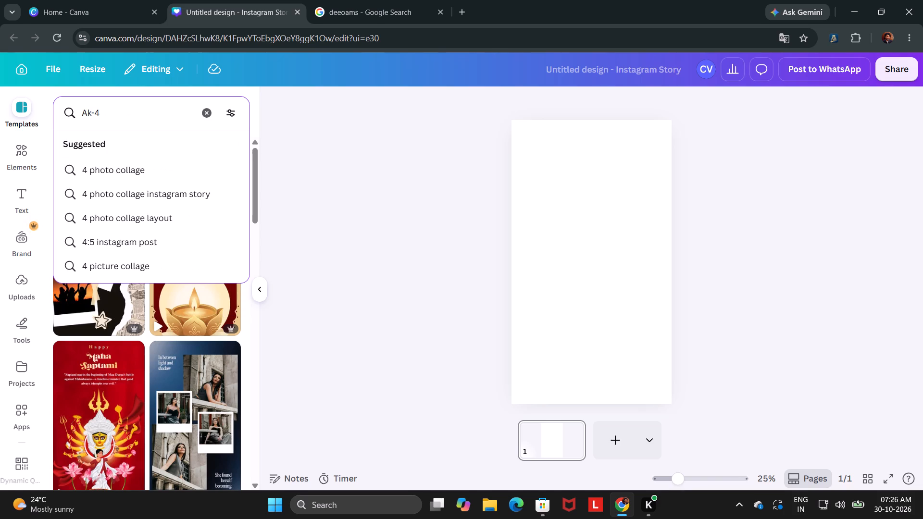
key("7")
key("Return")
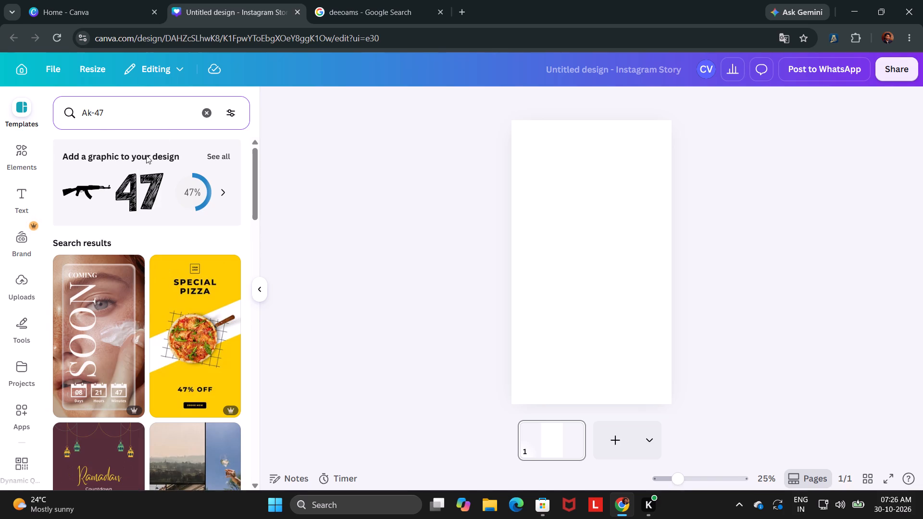
Browse the Ak-47 template results for a suitable story layout.
scroll(206, 358, "down", 1)
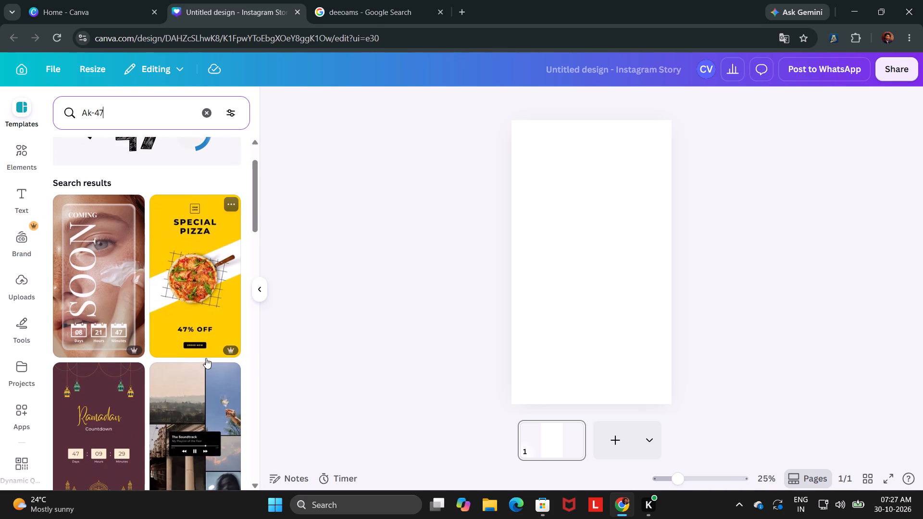
scroll(206, 358, "down", 3)
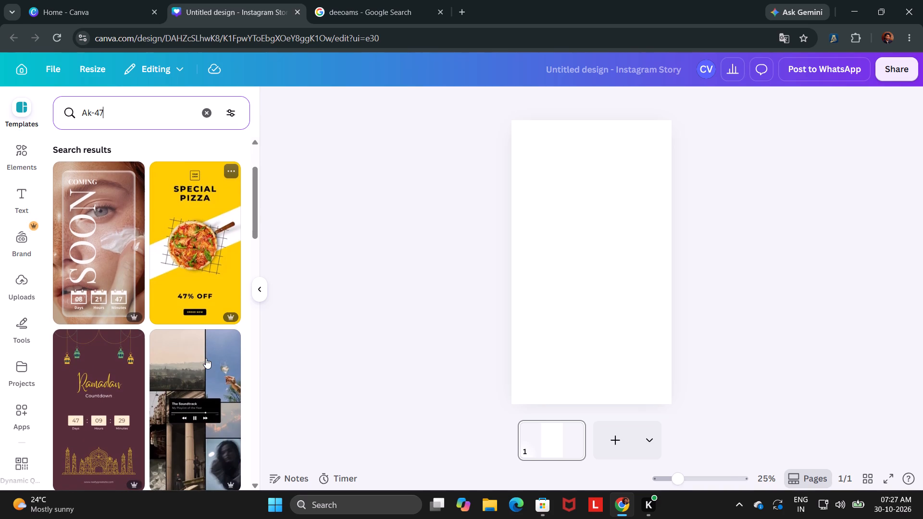
scroll(206, 358, "down", 5)
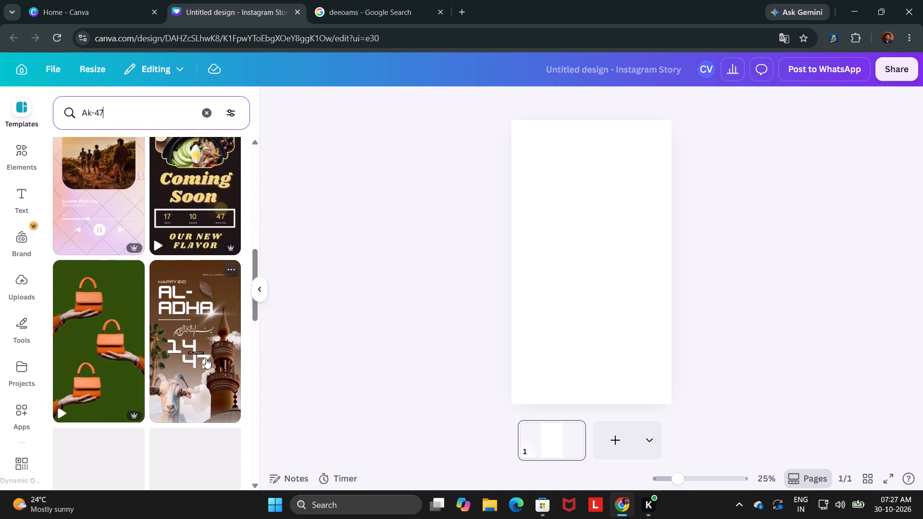
scroll(206, 358, "down", 3)
scroll(206, 358, "up", 5)
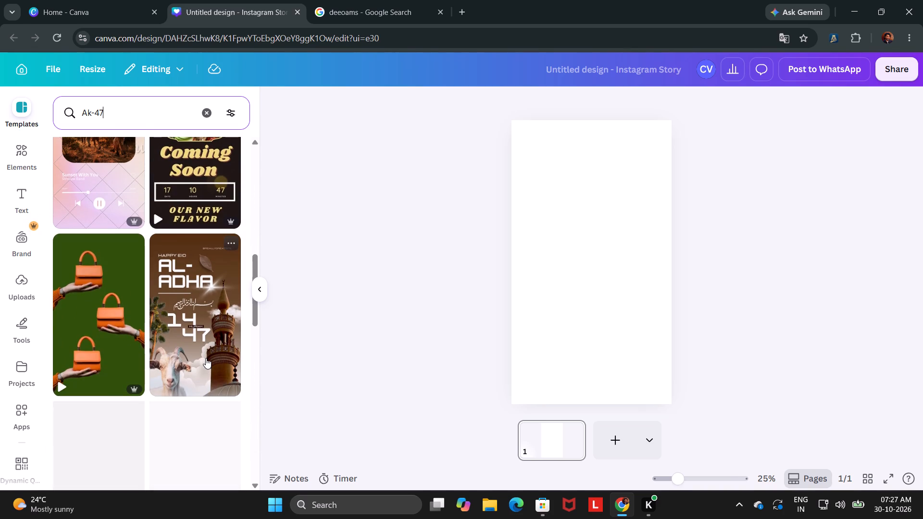
scroll(188, 345, "down", 3)
scroll(188, 345, "up", 3)
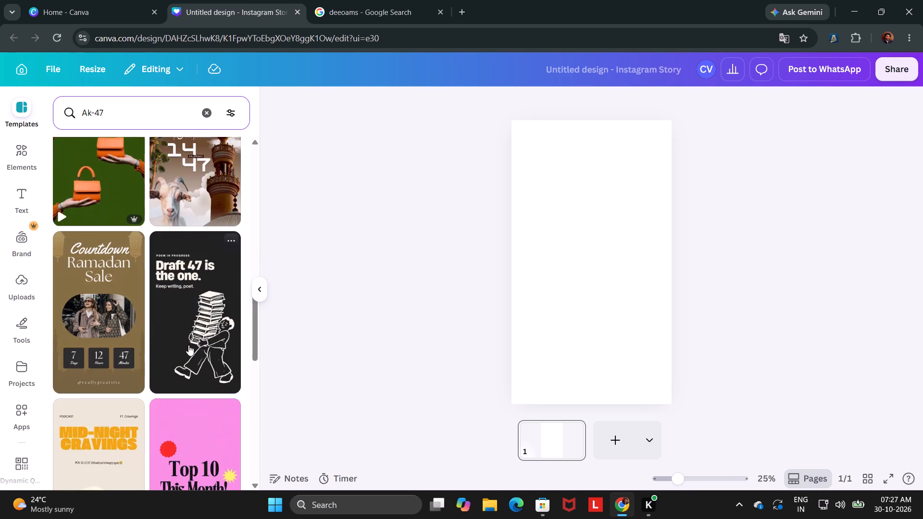
scroll(188, 345, "up", 8)
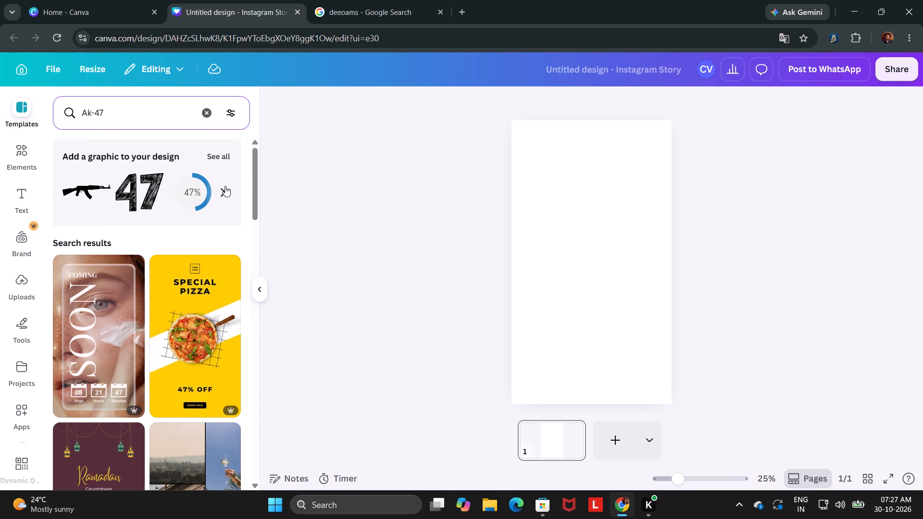
Look through the suggested Ak-47 graphics, and close the blank Instagram Story design.
left_click(226, 188)
left_click(226, 188)
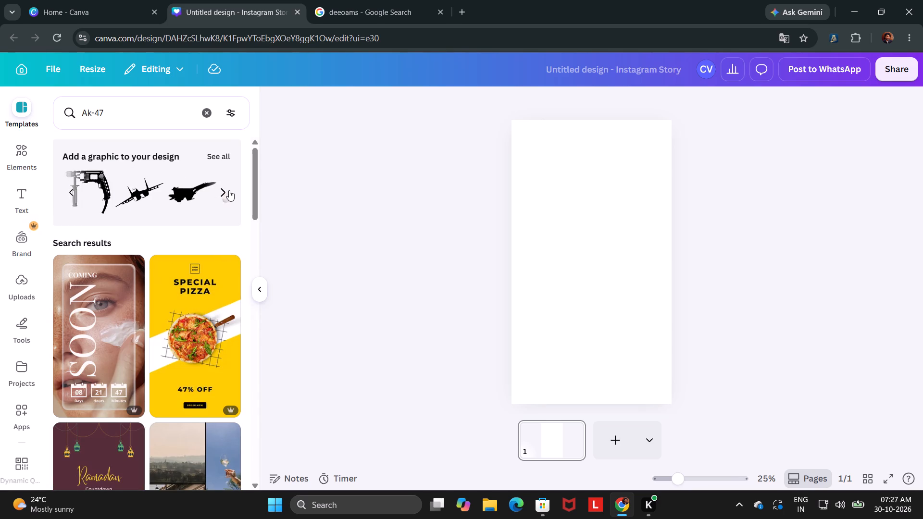
left_click(229, 190)
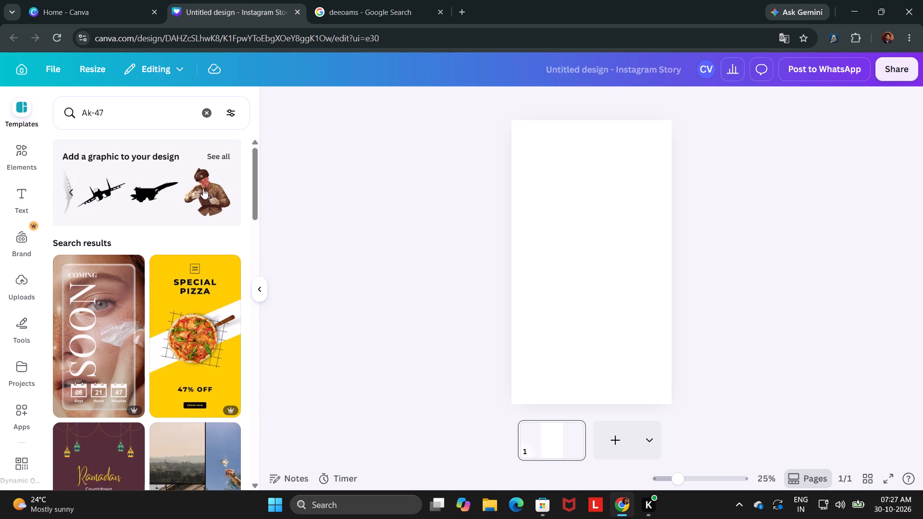
left_click(296, 13)
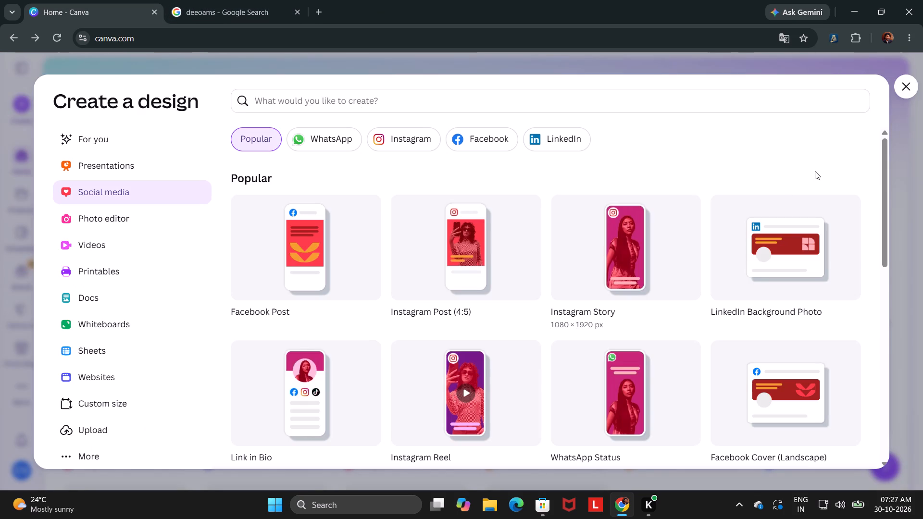
Browse the popular social media design formats for the kind of design to create.
scroll(730, 282, "down", 1)
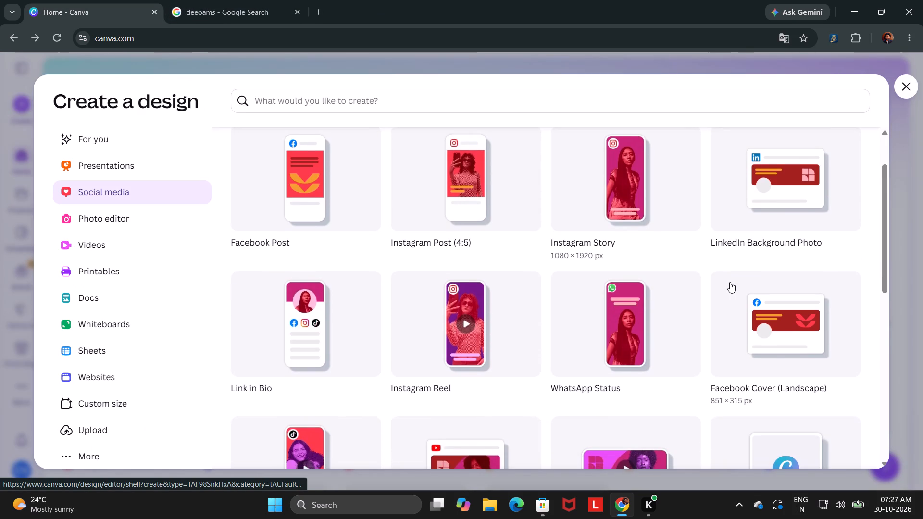
scroll(730, 282, "down", 3)
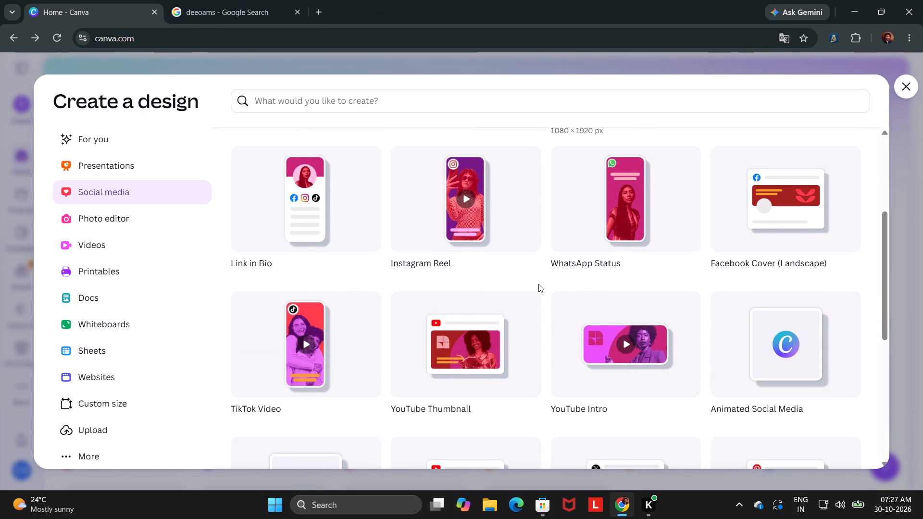
scroll(439, 270, "down", 2)
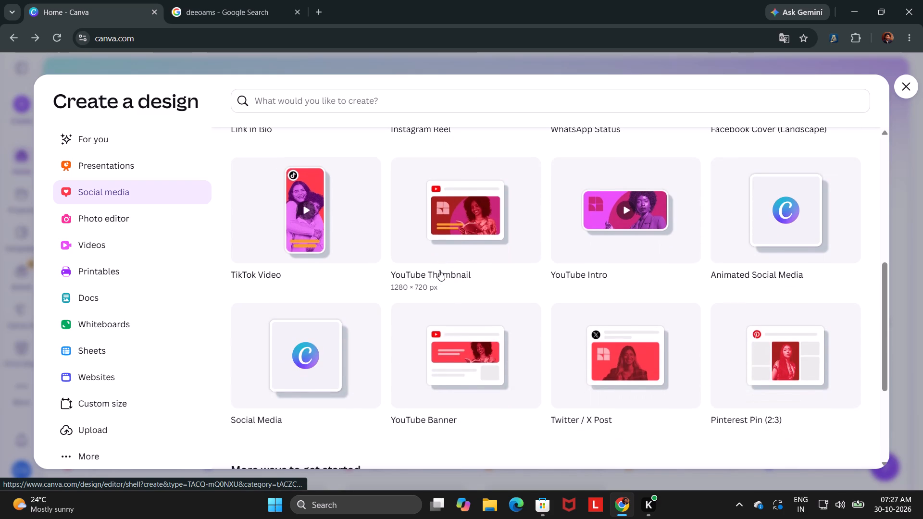
scroll(439, 270, "down", 2)
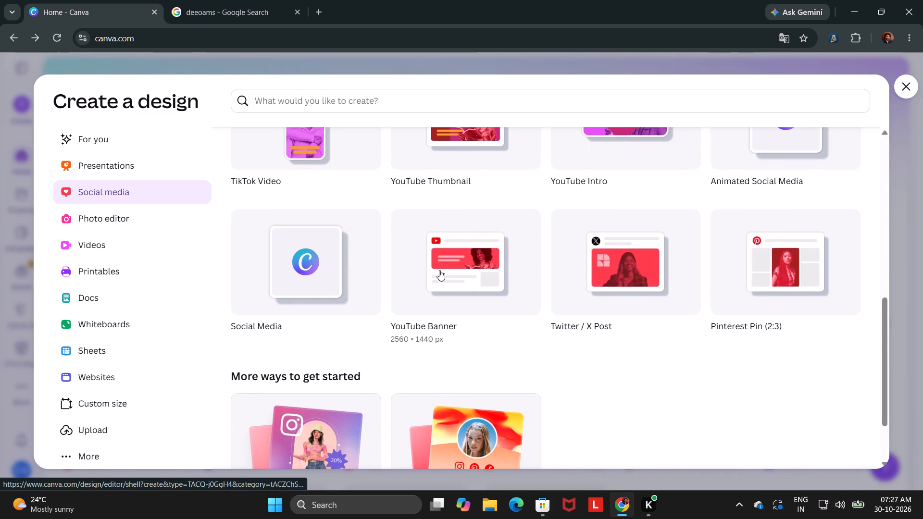
scroll(439, 270, "down", 2)
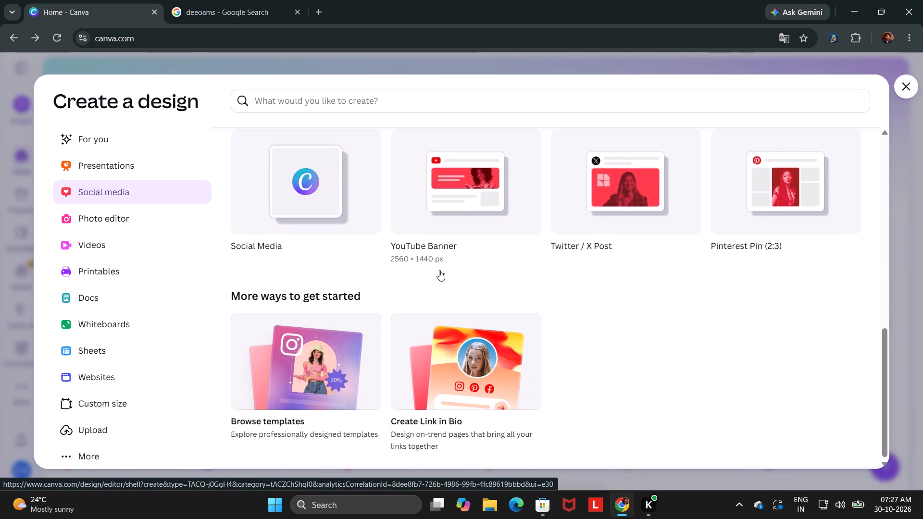
scroll(439, 270, "down", 1)
scroll(439, 270, "up", 5)
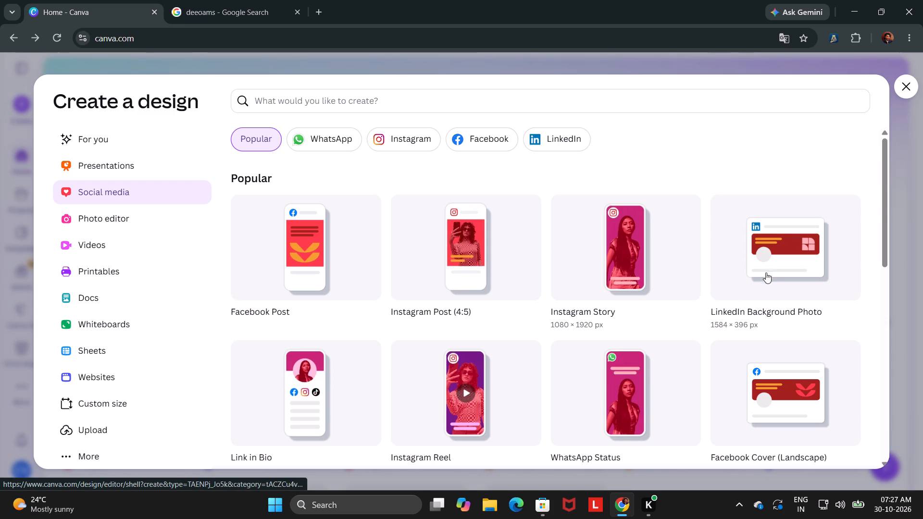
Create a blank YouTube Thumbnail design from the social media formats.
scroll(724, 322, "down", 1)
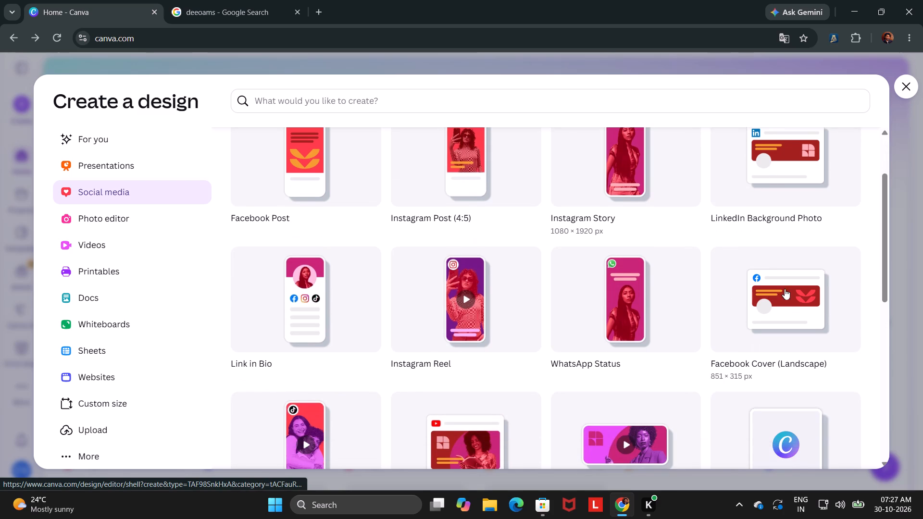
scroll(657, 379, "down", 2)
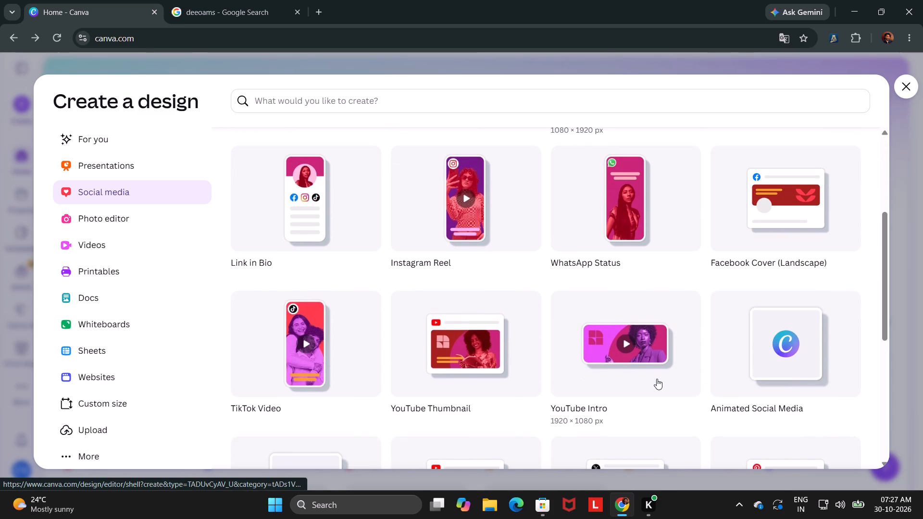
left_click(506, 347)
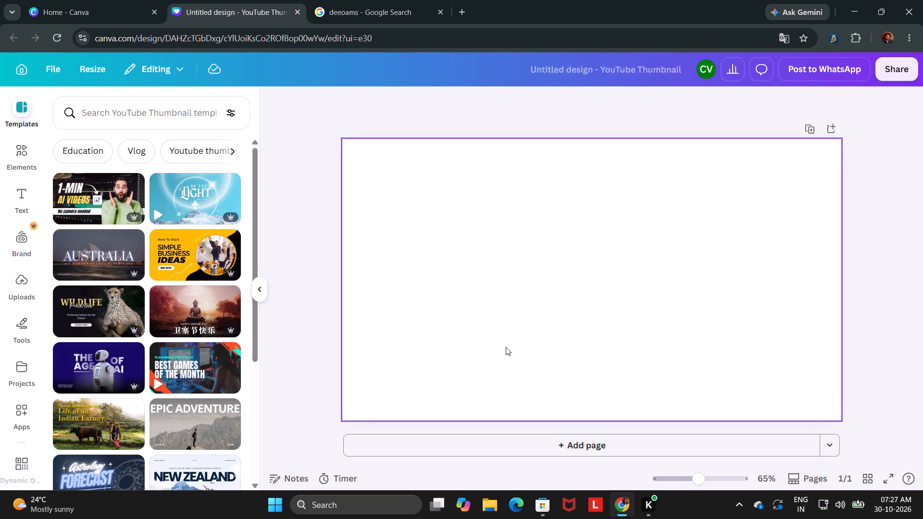
Look through the YouTube Thumbnail templates, and close the blank thumbnail design without applying one.
scroll(150, 344, "down", 4)
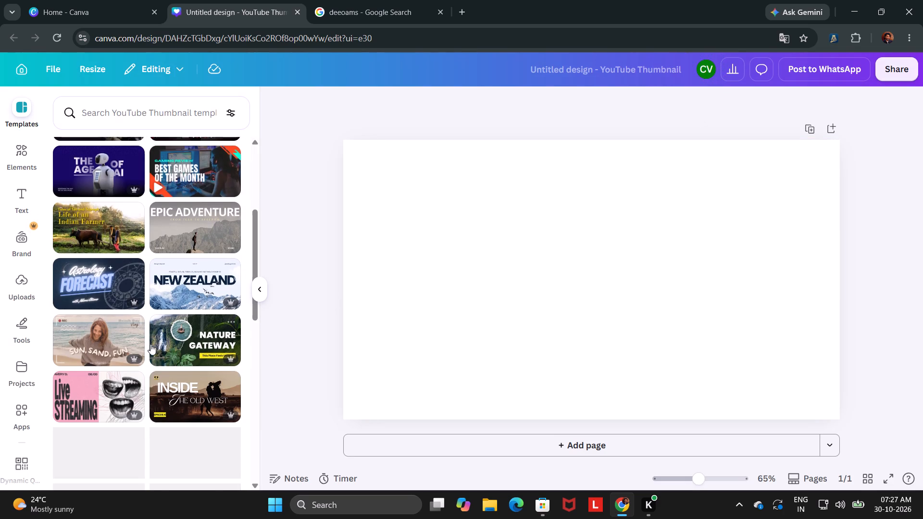
scroll(150, 344, "down", 4)
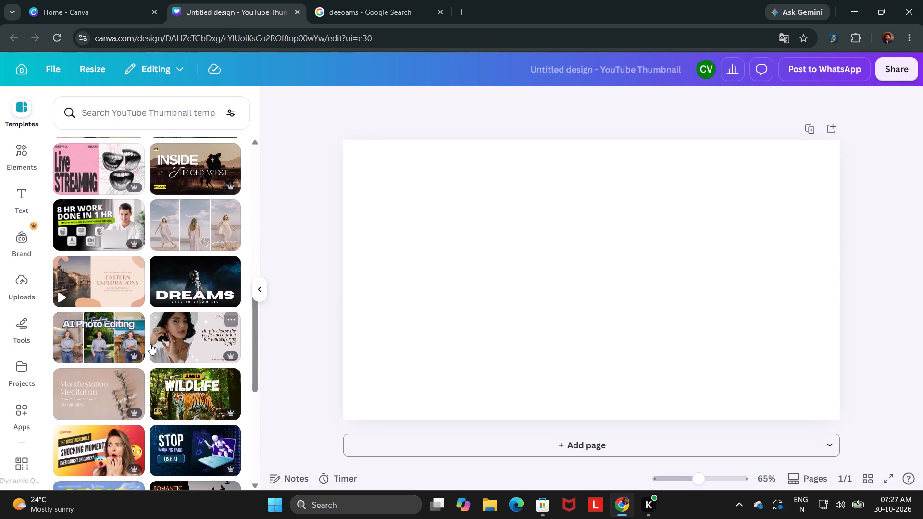
scroll(150, 344, "down", 3)
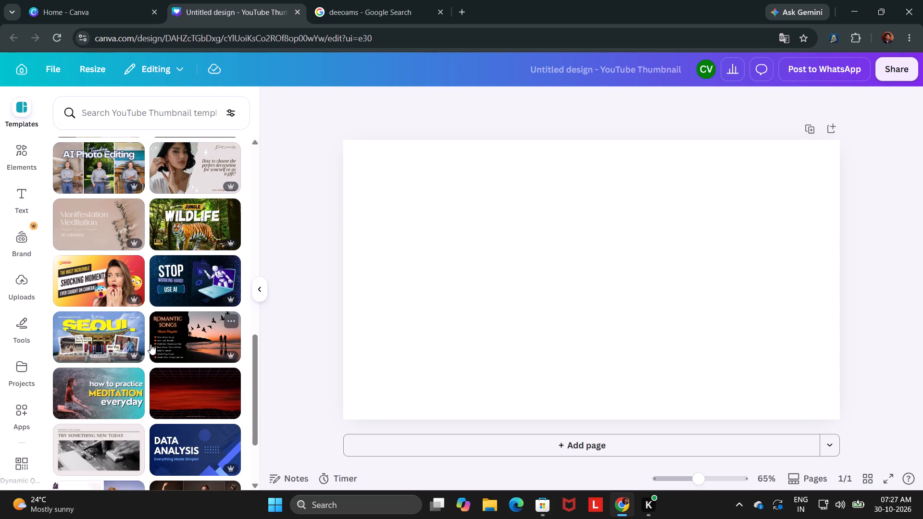
scroll(150, 344, "down", 3)
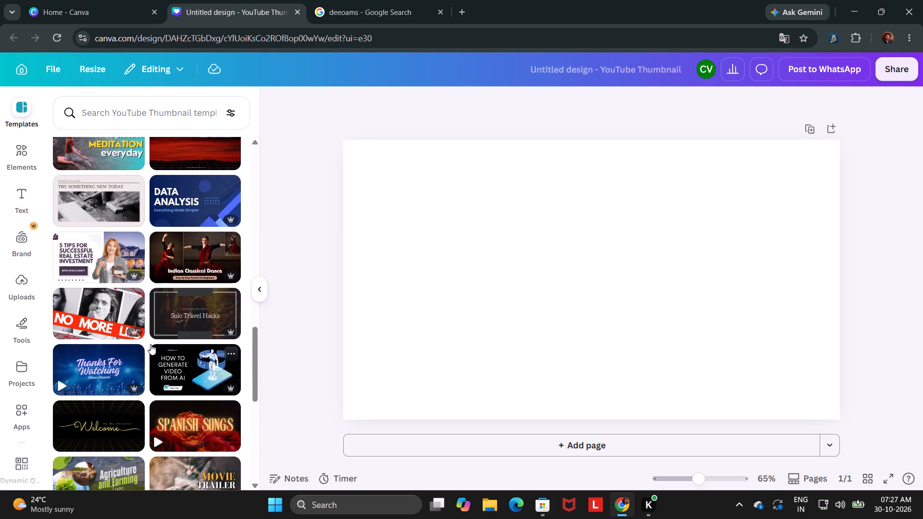
scroll(150, 344, "down", 3)
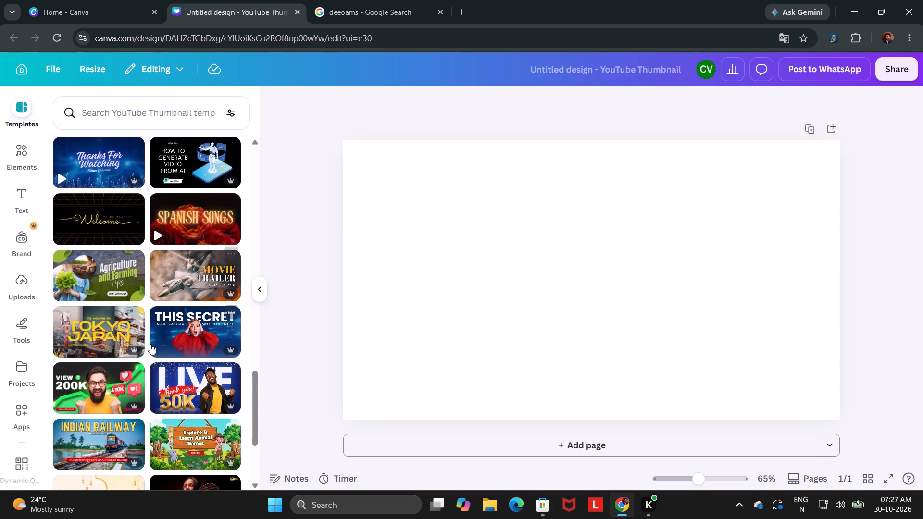
scroll(150, 344, "down", 2)
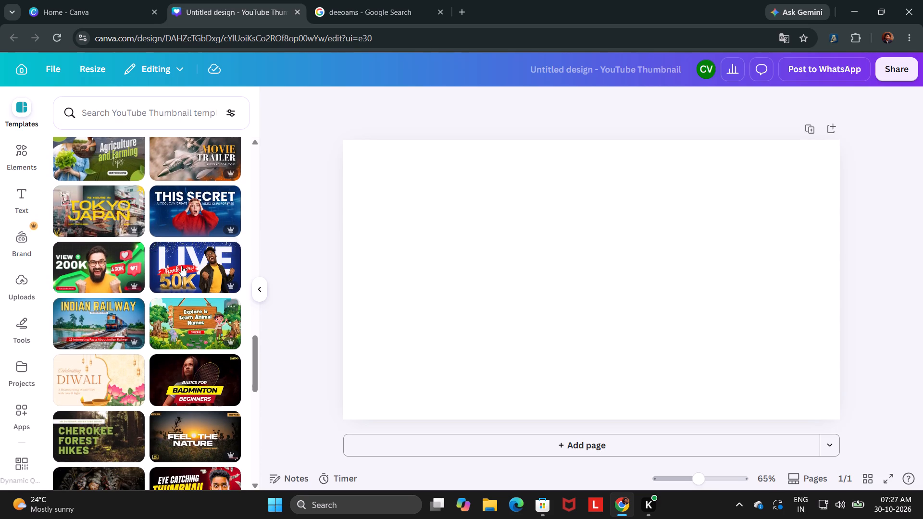
scroll(182, 262, "up", 7)
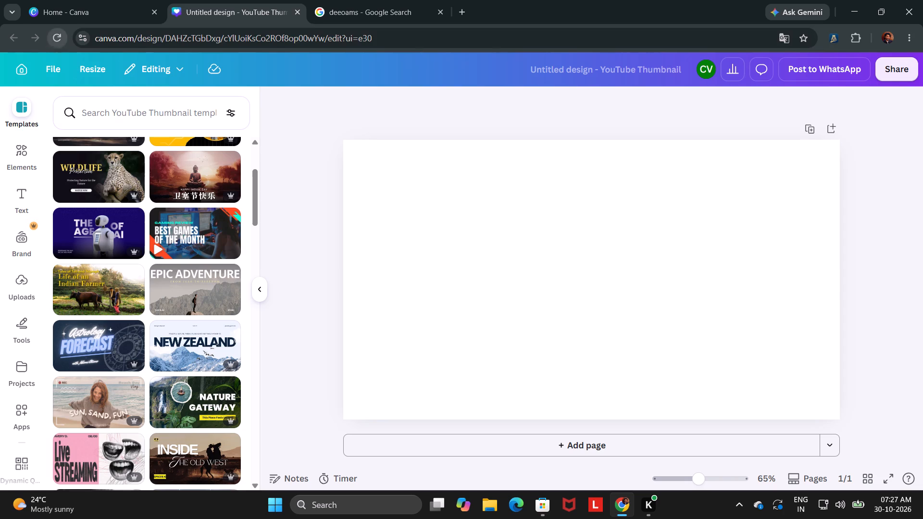
left_click(299, 13)
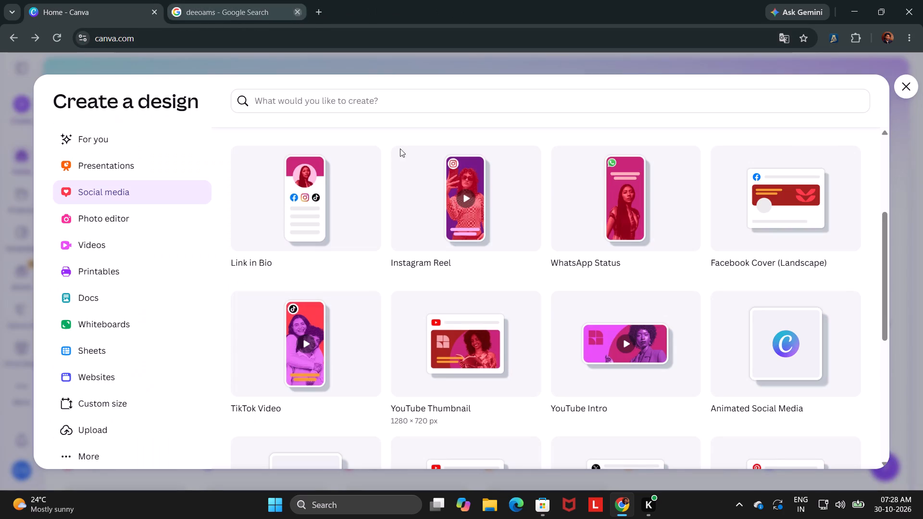
Check the remaining social media formats and open the Photo editor category of new designs.
scroll(506, 290, "down", 4)
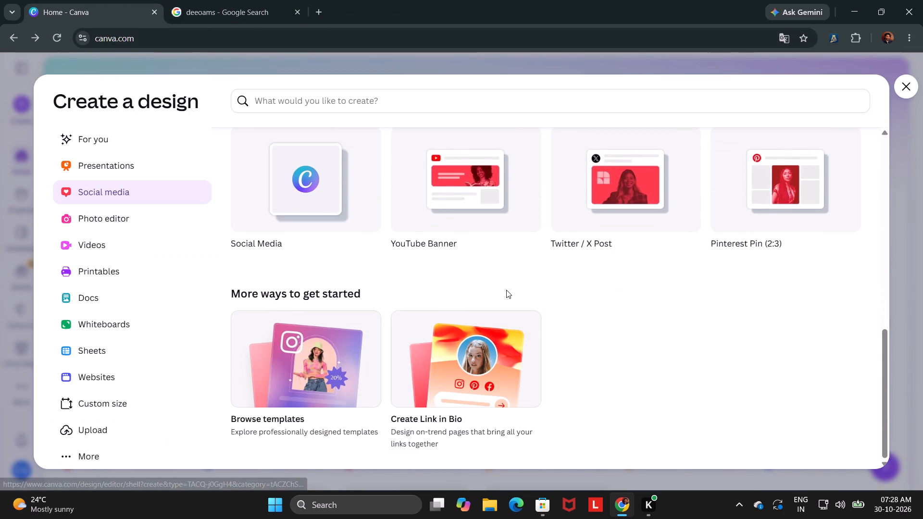
scroll(506, 290, "up", 7)
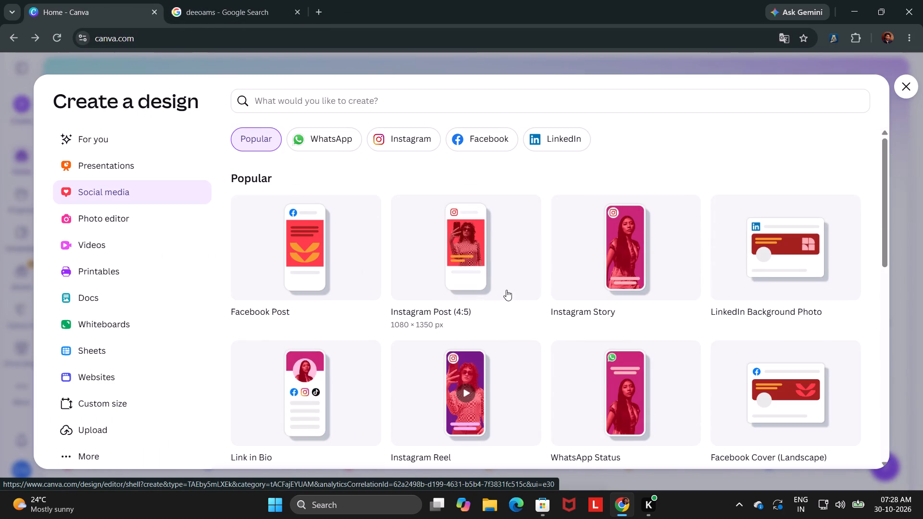
left_click(151, 206)
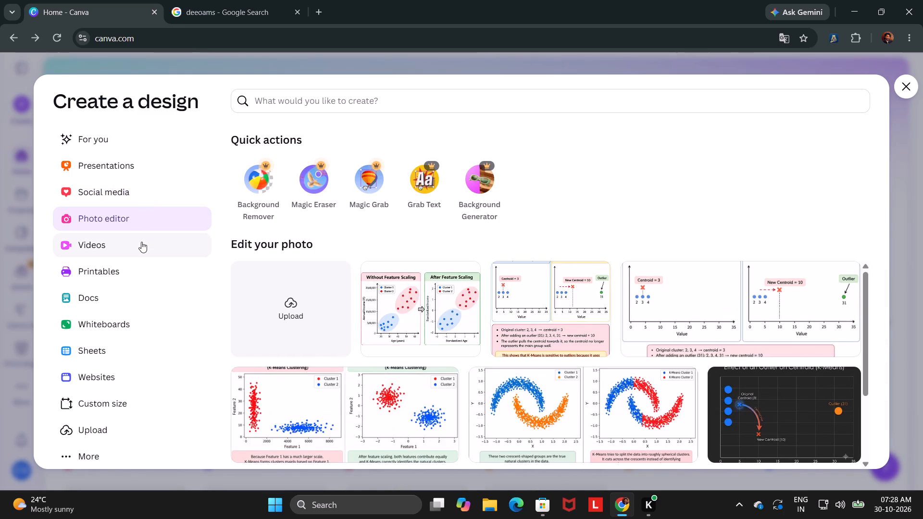
Look through the Videos and Photo editor categories and the photo upload option, and close the design chooser.
left_click(141, 242)
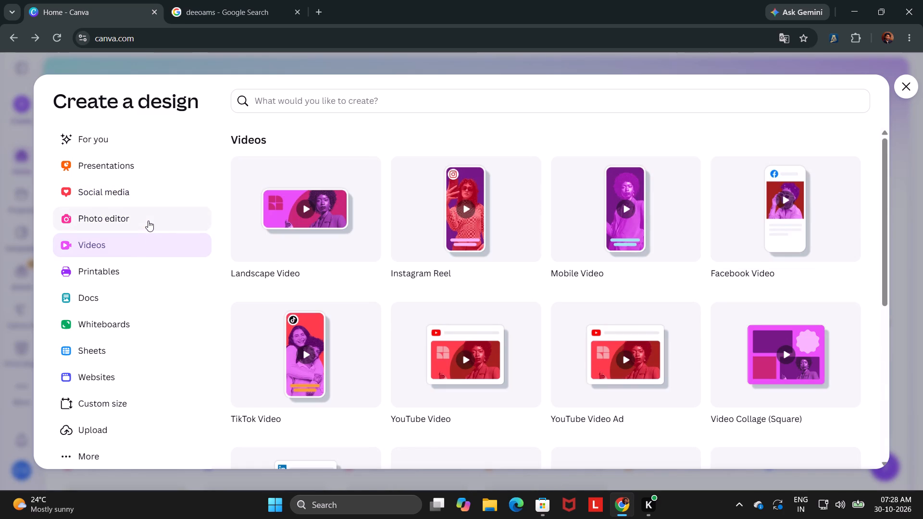
left_click(148, 221)
scroll(438, 329, "down", 5)
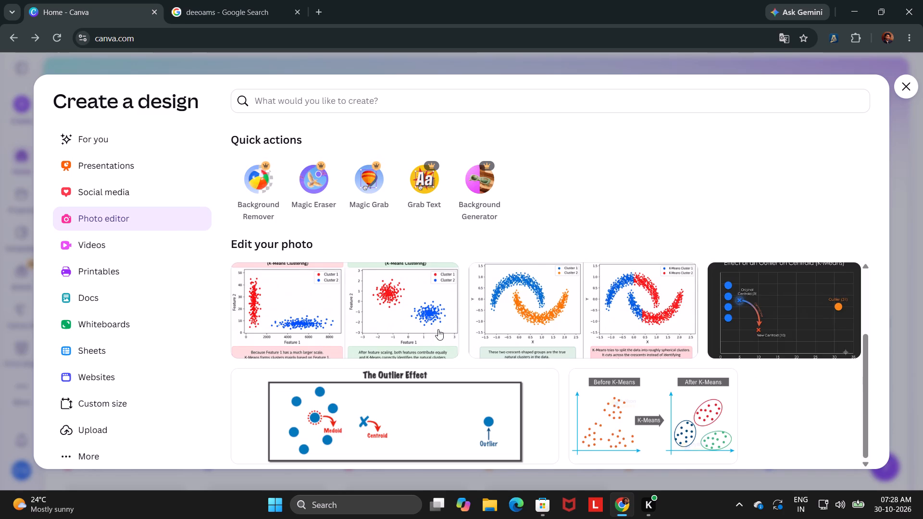
scroll(438, 329, "down", 4)
scroll(438, 329, "up", 8)
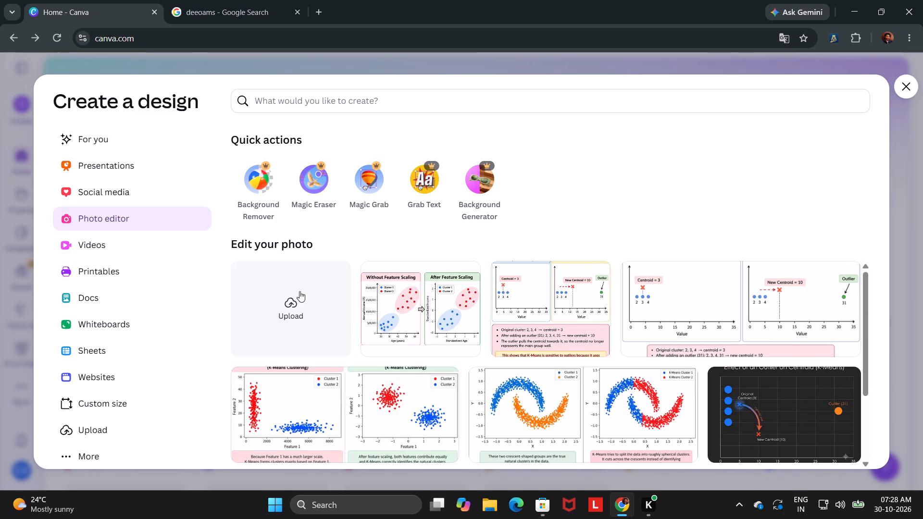
left_click(299, 309)
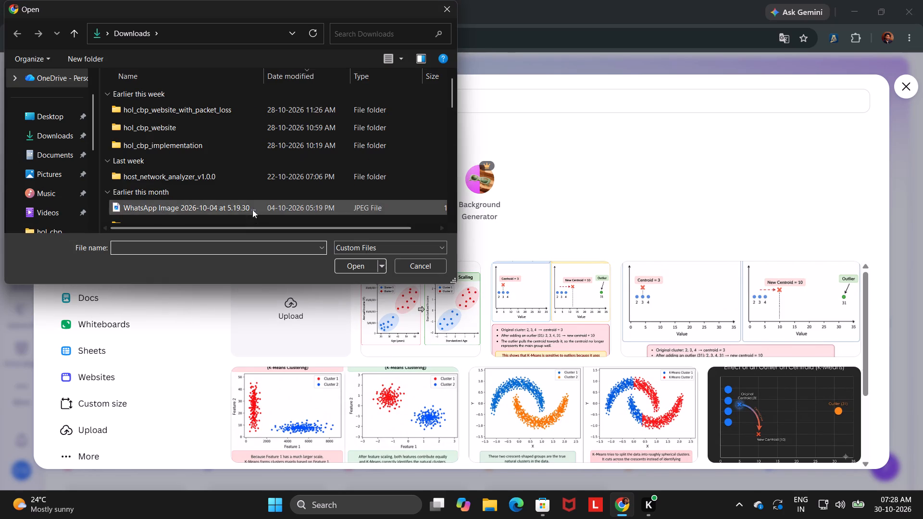
left_click(450, 13)
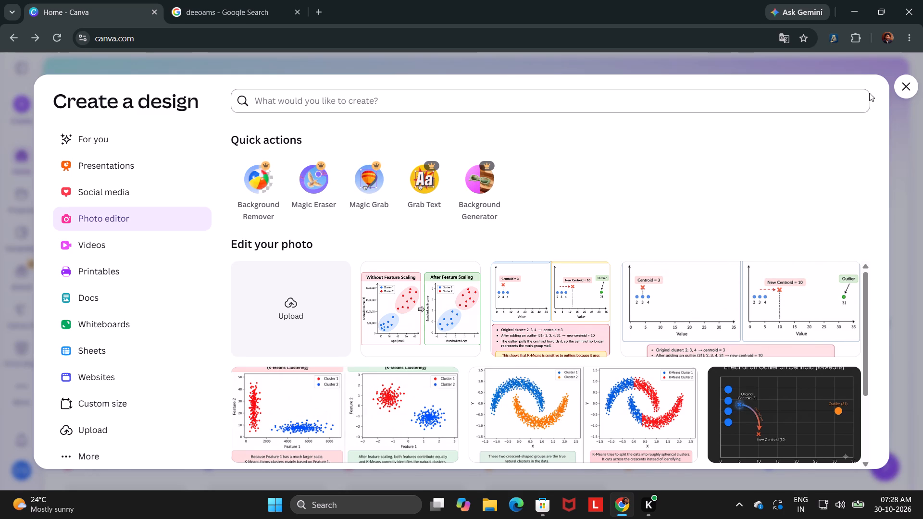
left_click(903, 91)
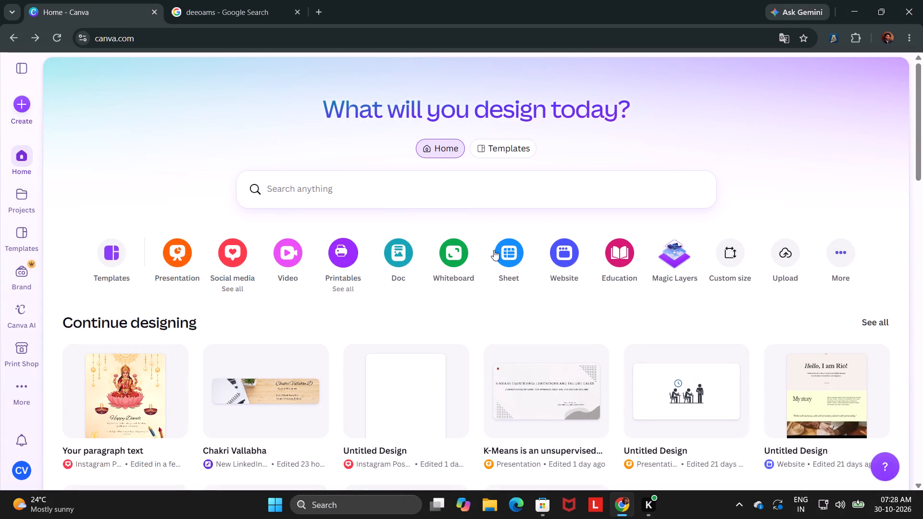
Look through the recent designs, suggested templates and template categories on the home page.
scroll(393, 344, "down", 4)
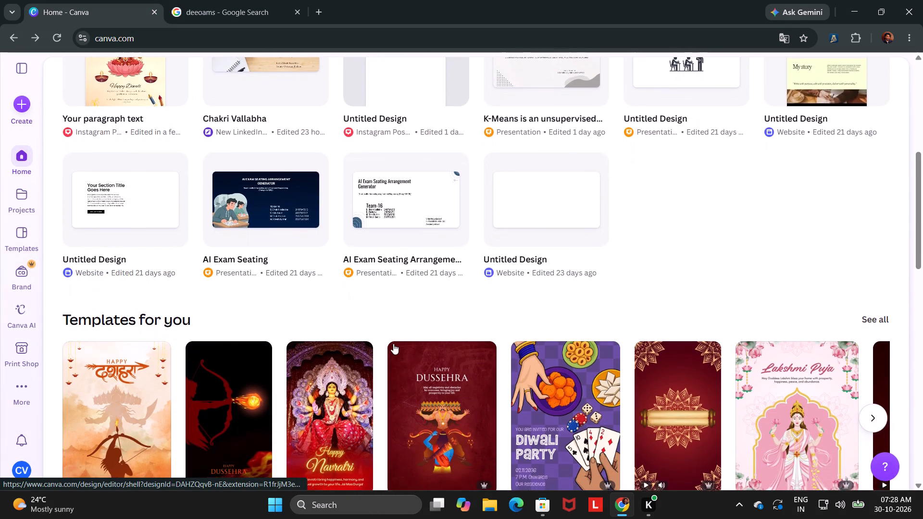
scroll(393, 344, "down", 2)
scroll(393, 344, "up", 1)
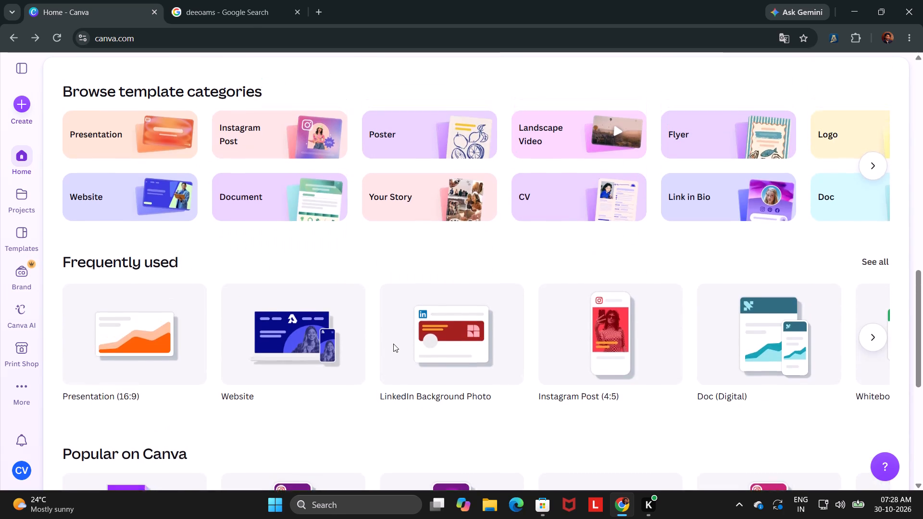
scroll(393, 344, "up", 4)
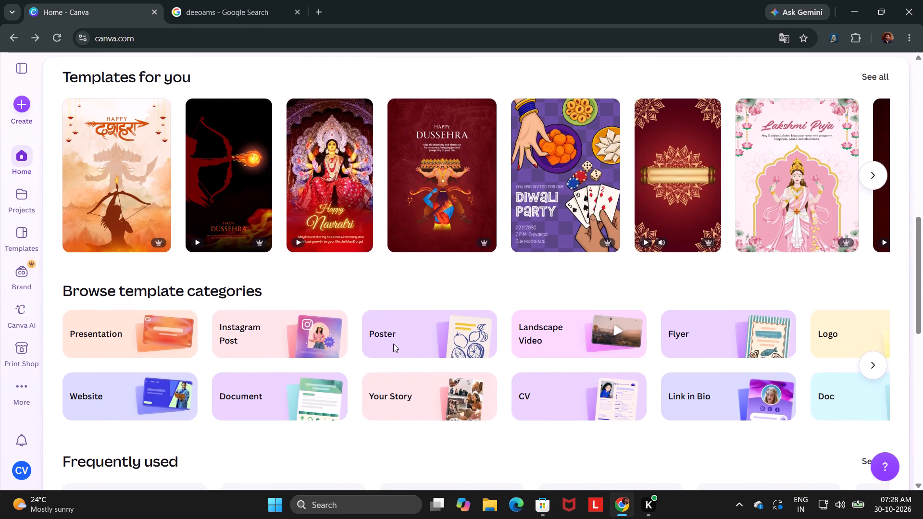
scroll(393, 344, "up", 1)
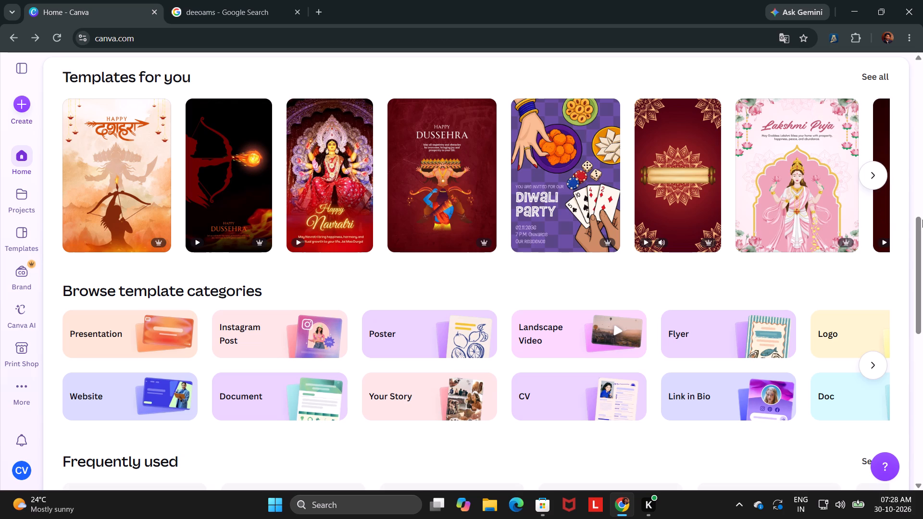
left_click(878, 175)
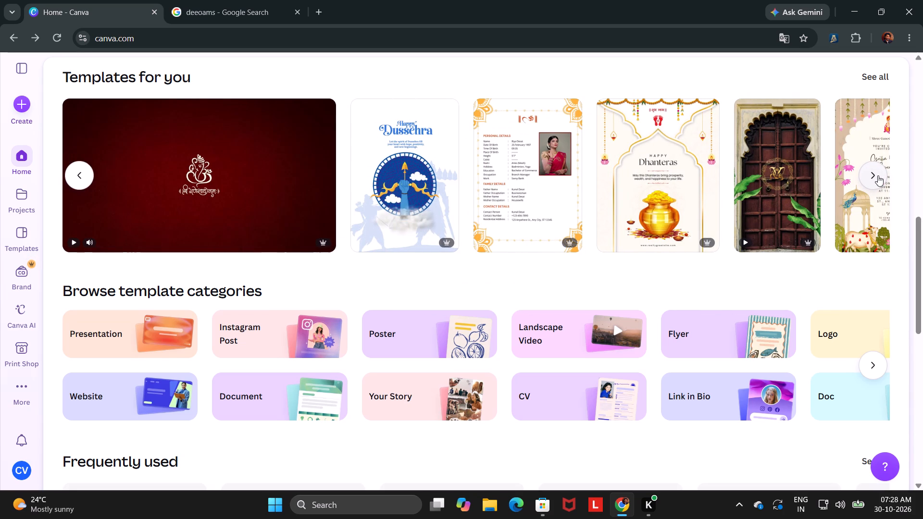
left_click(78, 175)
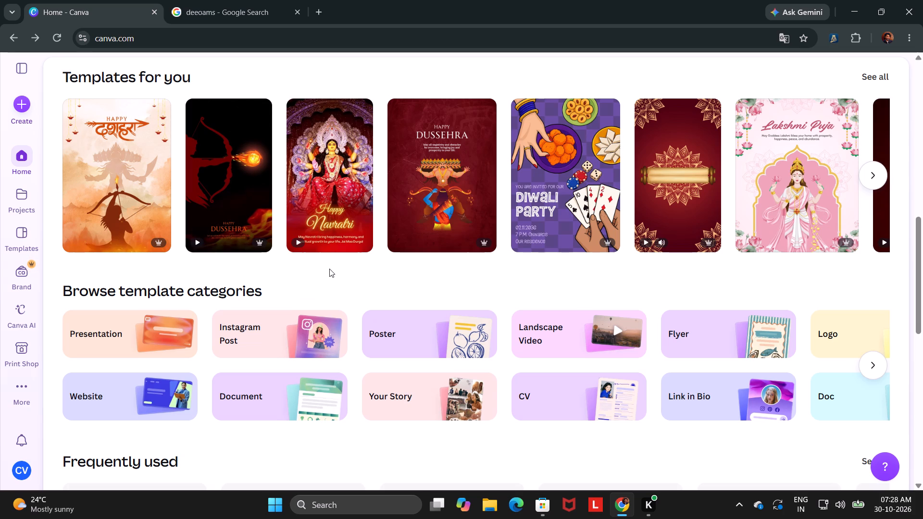
Open the recent Happy Diwali Instagram post design with the Lakshmi illustration for editing.
scroll(329, 269, "up", 6)
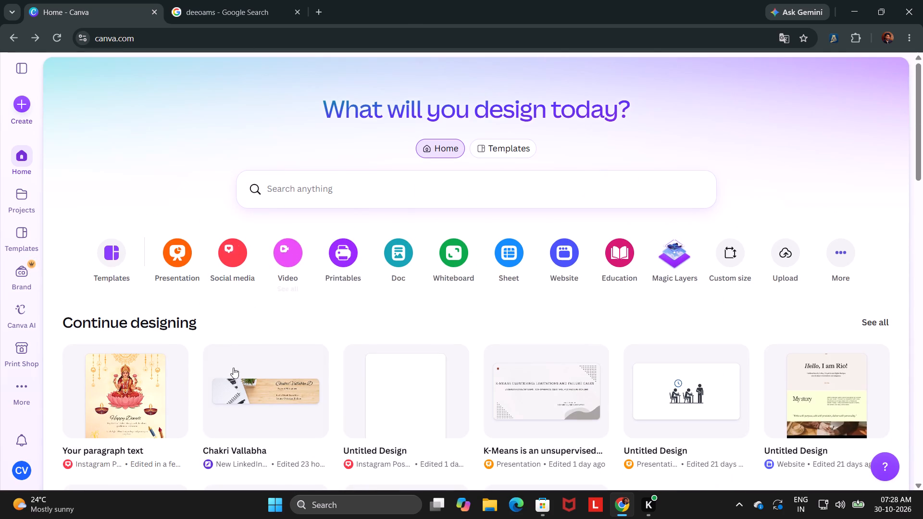
left_click(137, 396)
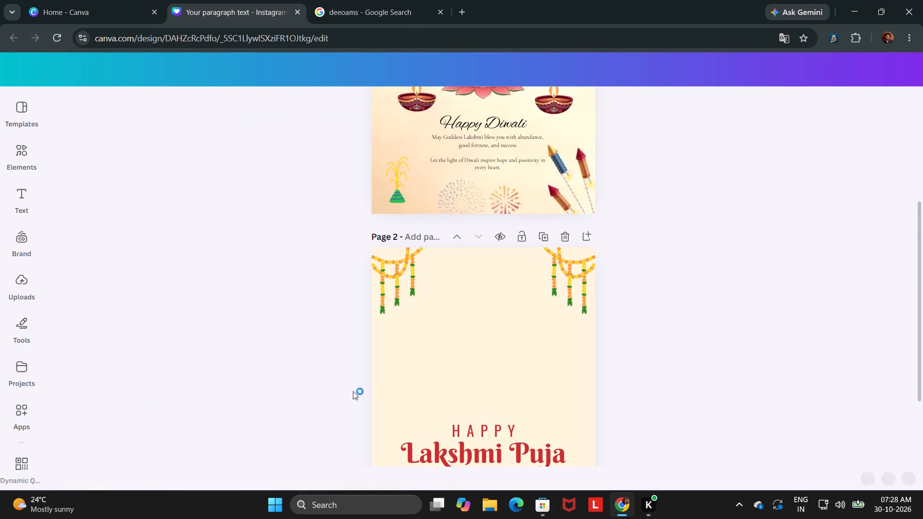
Delete the large faint mandala graphic behind the Happy Lakshmi Puja text on page 2.
scroll(409, 361, "down", 2)
scroll(409, 361, "up", 4)
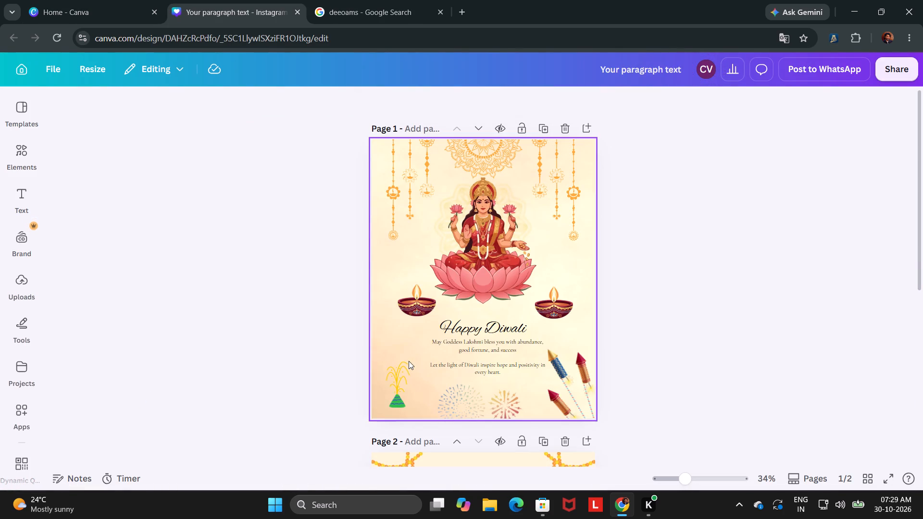
scroll(280, 252, "down", 6)
left_click(445, 241)
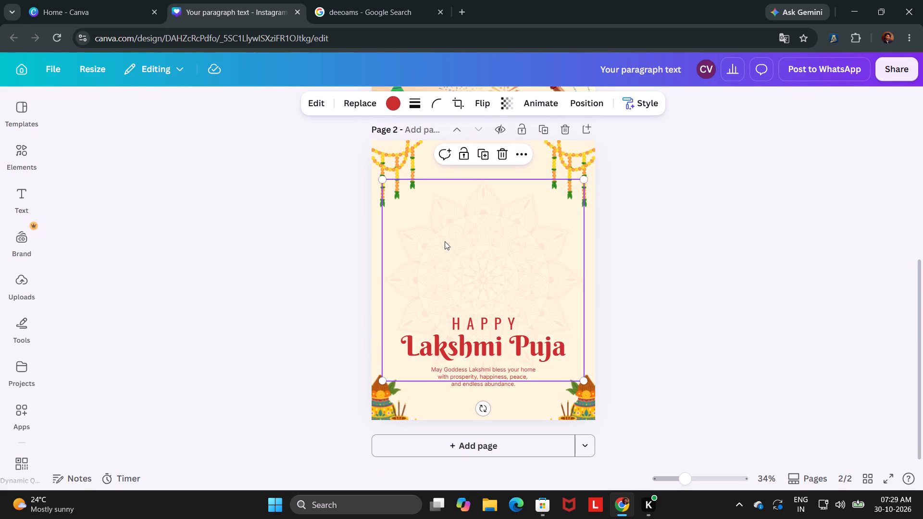
key("BackSpace")
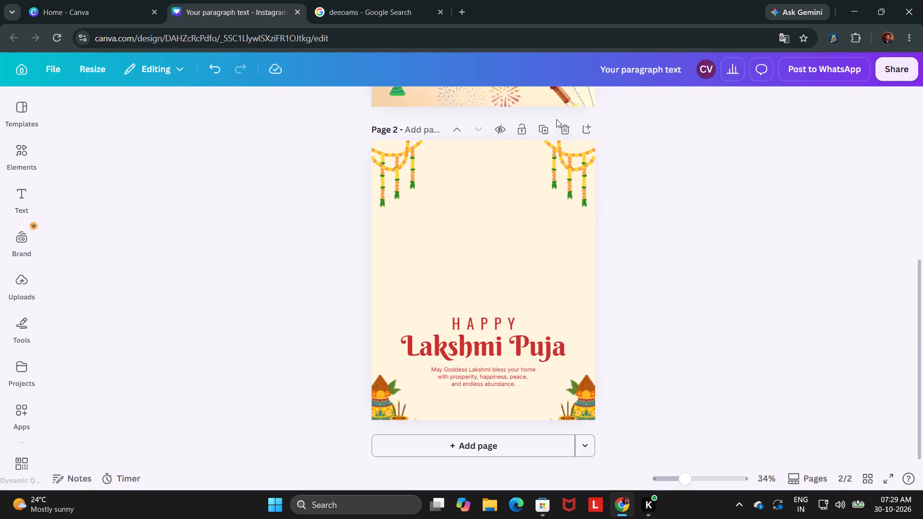
Delete page 2, the Happy Lakshmi Puja page, from the Diwali Instagram poster.
left_click(563, 123)
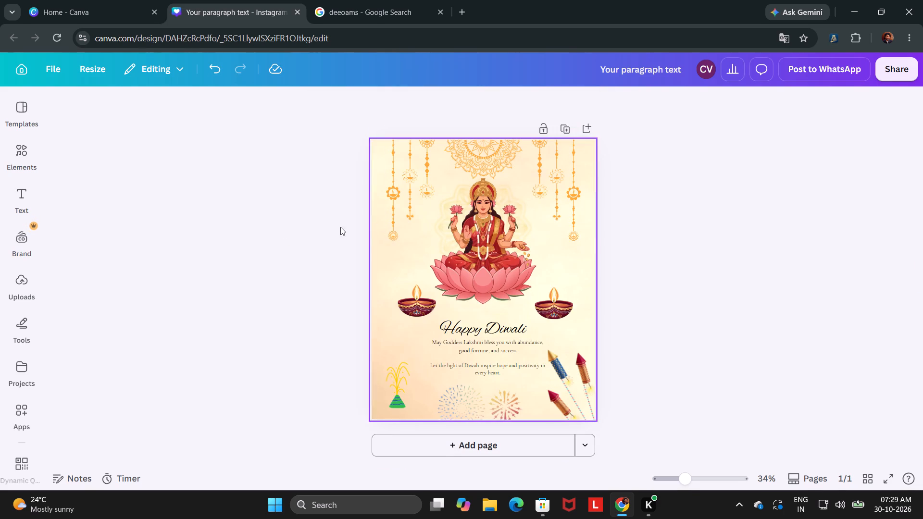
left_click(269, 227)
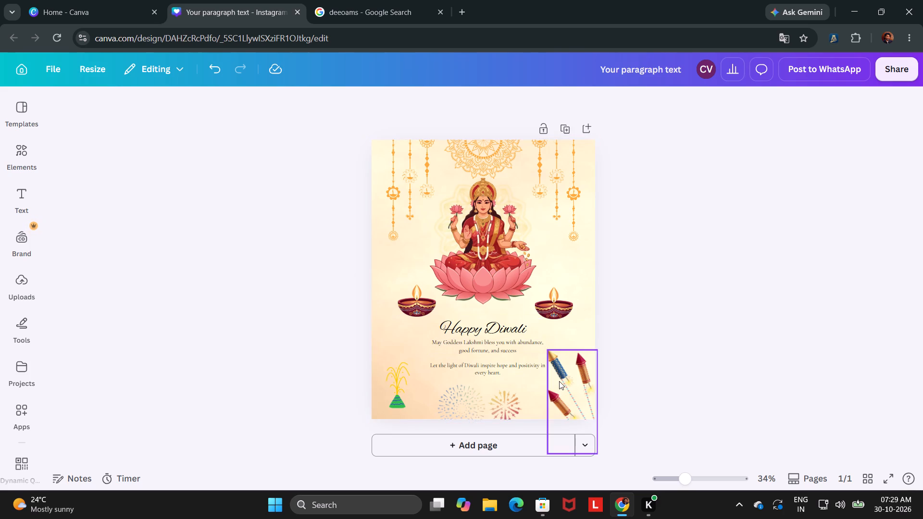
Examine the Diwali poster's rockets, greeting text and Lakshmi illustration, both up close and as a whole page.
double_click(559, 381)
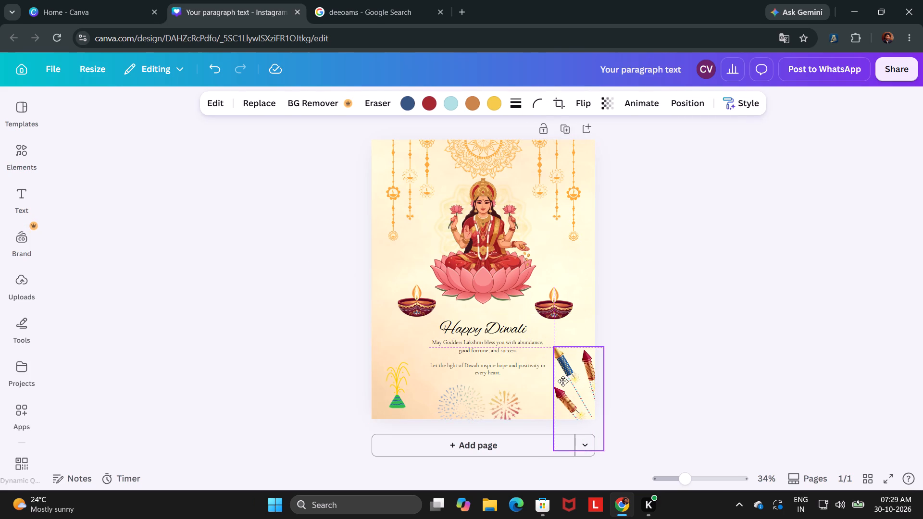
left_click(653, 327)
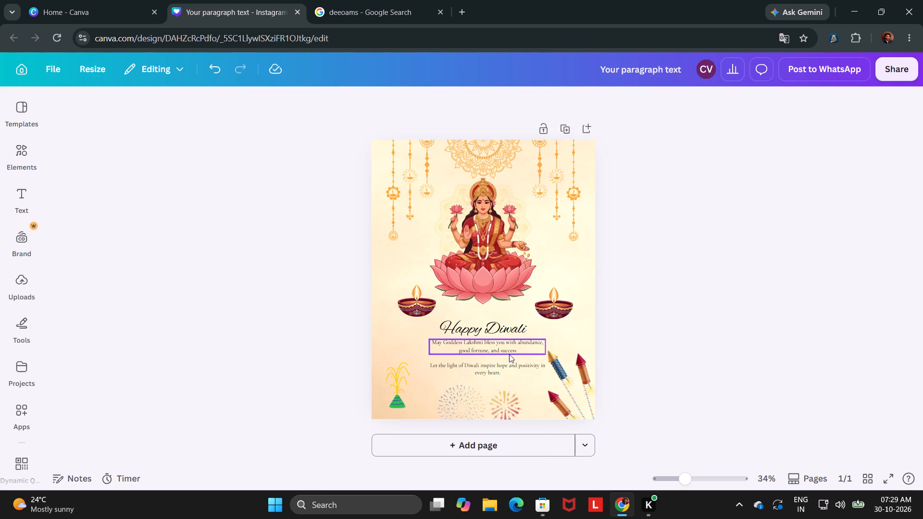
left_click(506, 355)
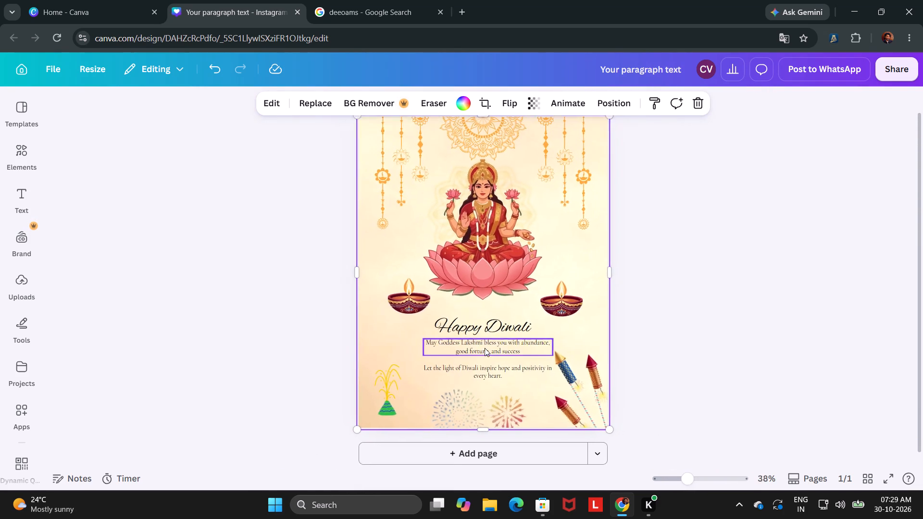
left_click(678, 272)
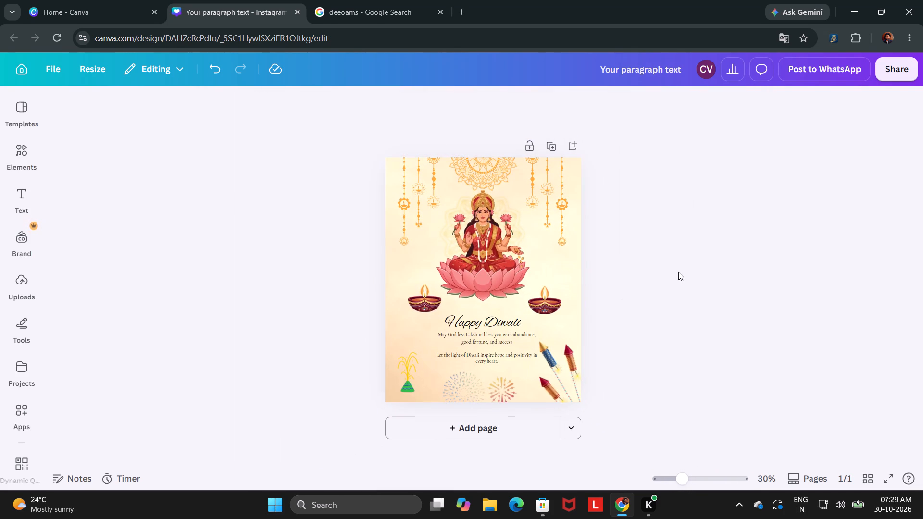
left_click(479, 248)
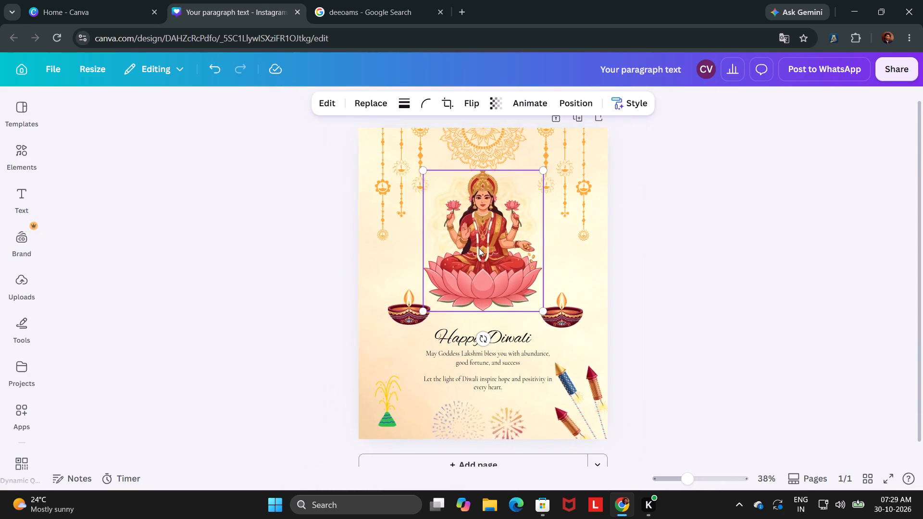
left_click(748, 218)
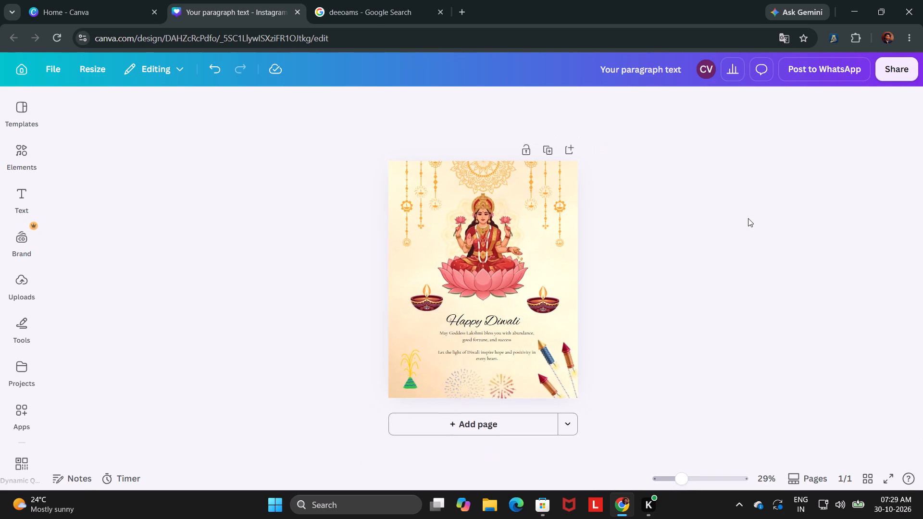
scroll(748, 218, "down", 1)
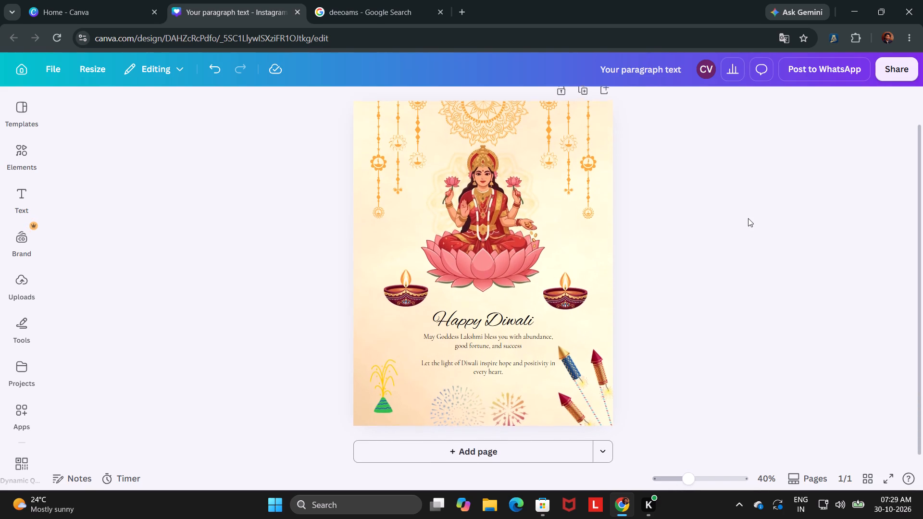
scroll(748, 218, "down", 1)
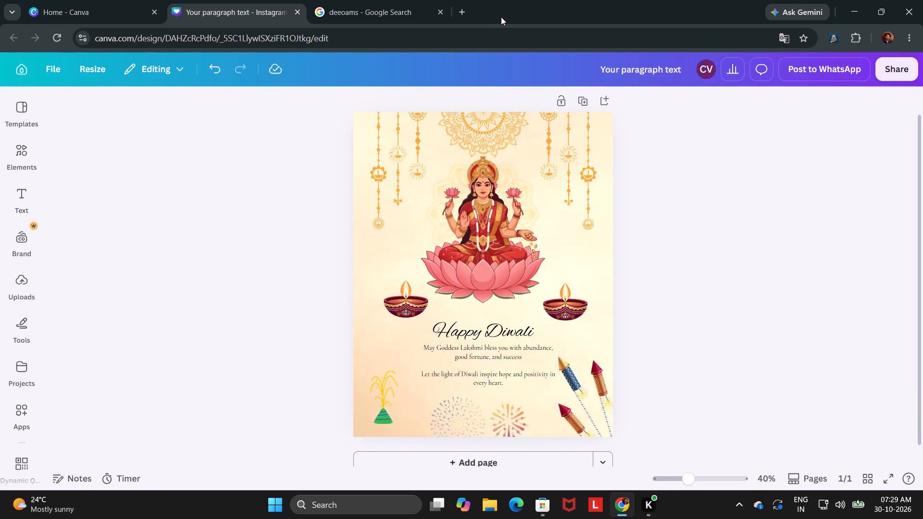
Close the browser tab with the "deeoams" Google search.
left_click(436, 12)
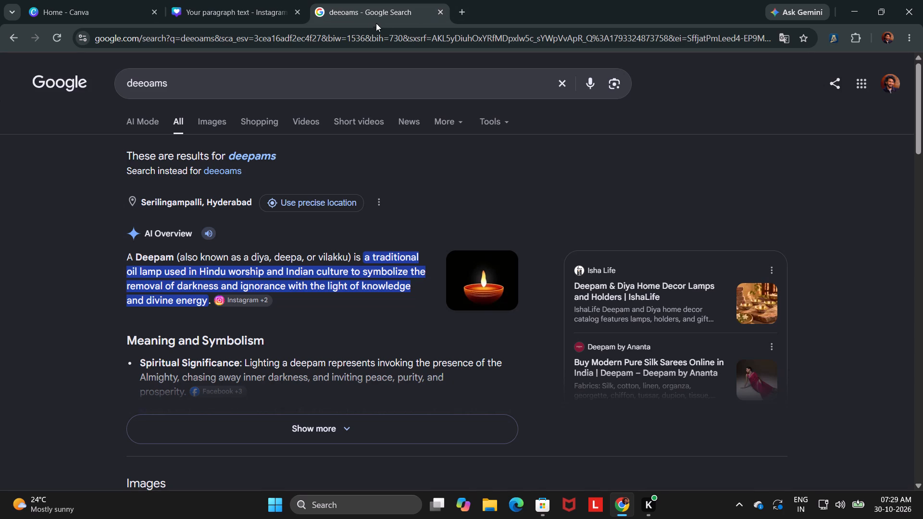
left_click(436, 12)
left_click(440, 12)
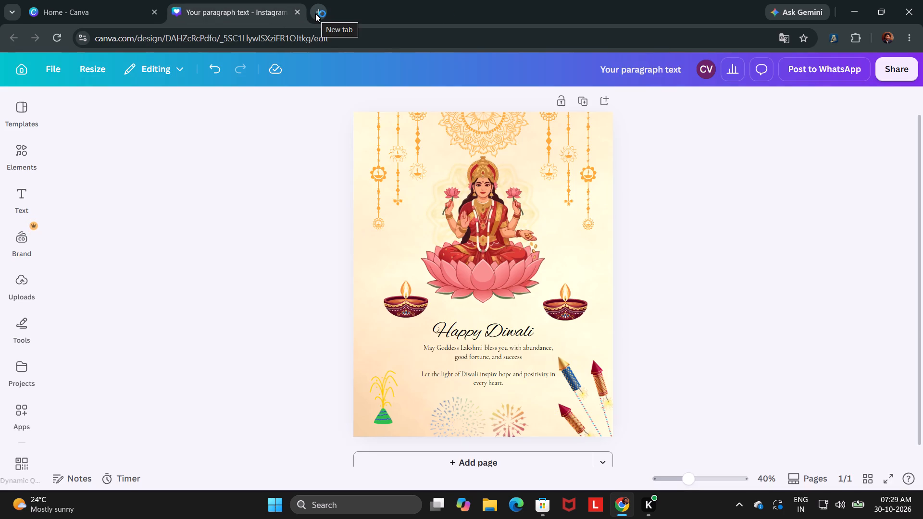
Search Google for "yt" in a new tab and open the YouTube home page.
left_click(315, 13)
left_click(359, 246)
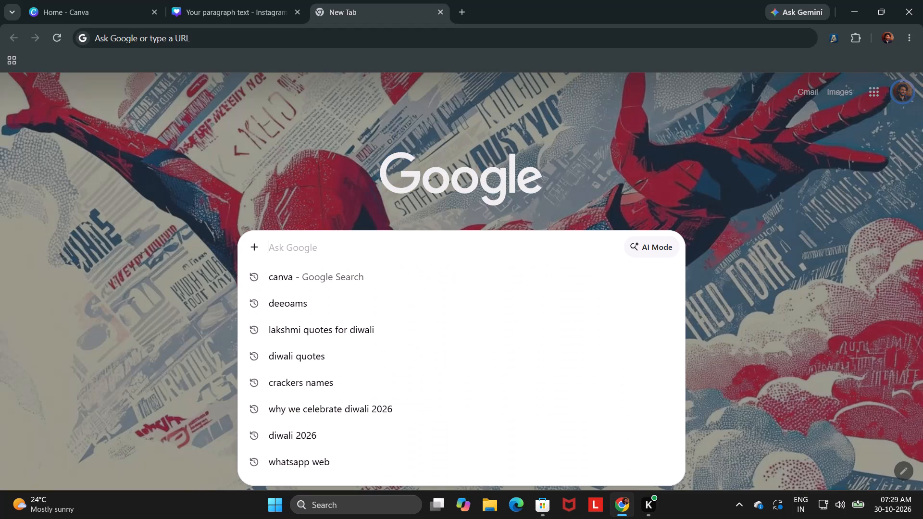
type("yt")
key("Return")
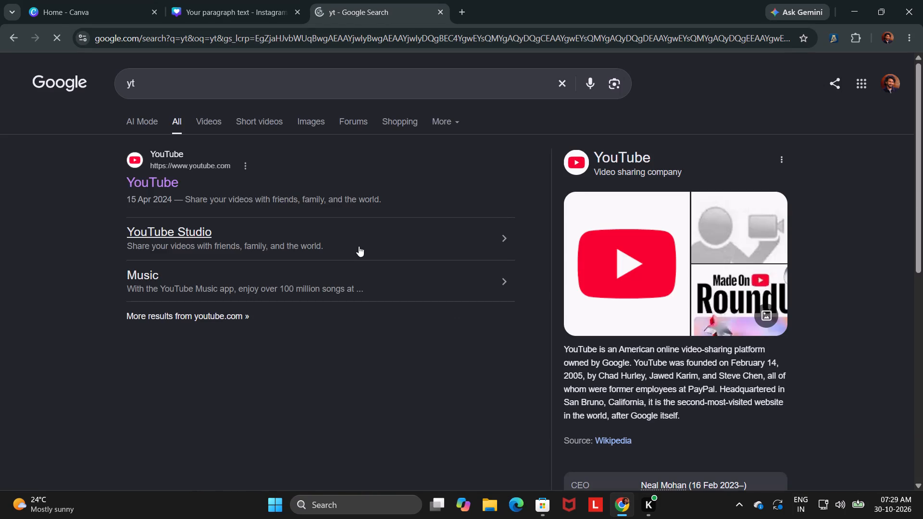
left_click(151, 183)
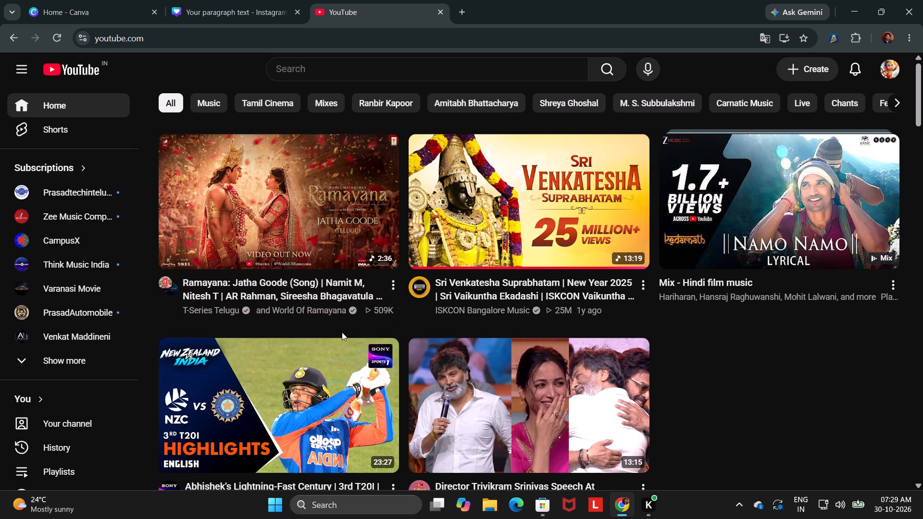
Look through the video thumbnails on the YouTube home page and close its tab.
scroll(337, 332, "down", 6)
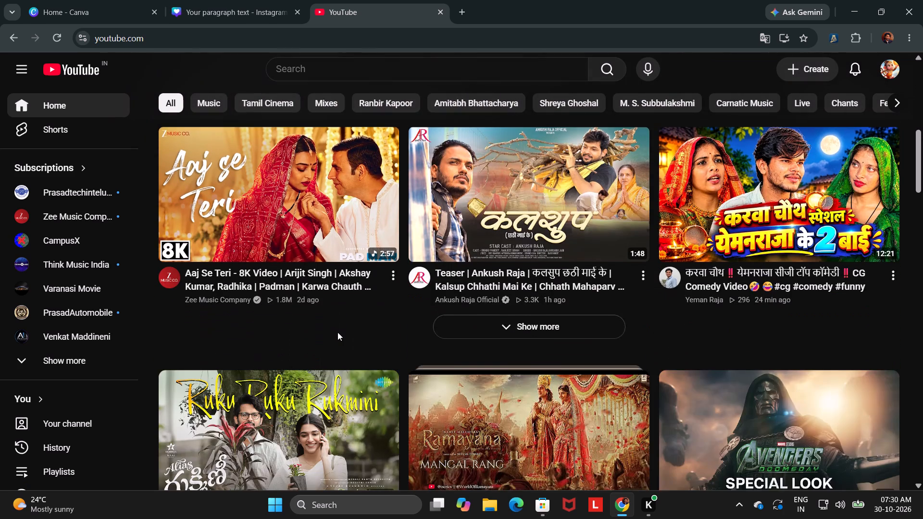
scroll(337, 332, "down", 1)
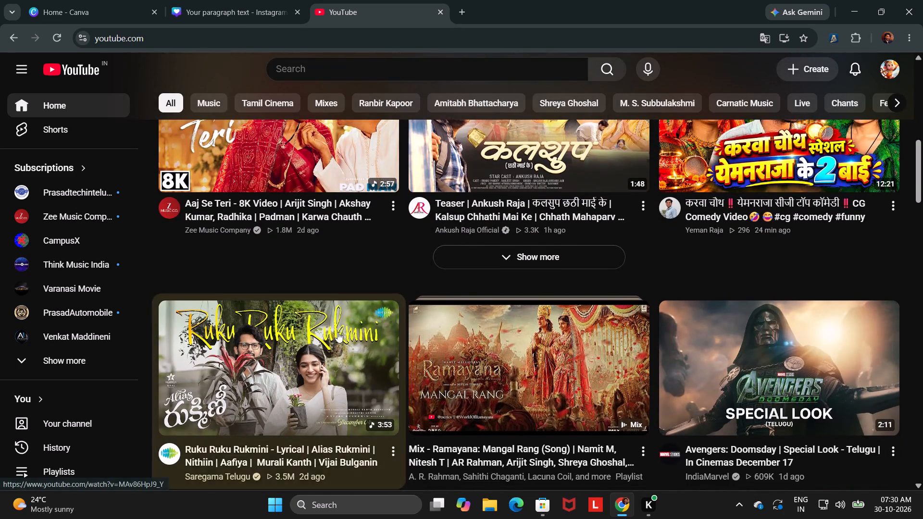
scroll(337, 332, "down", 7)
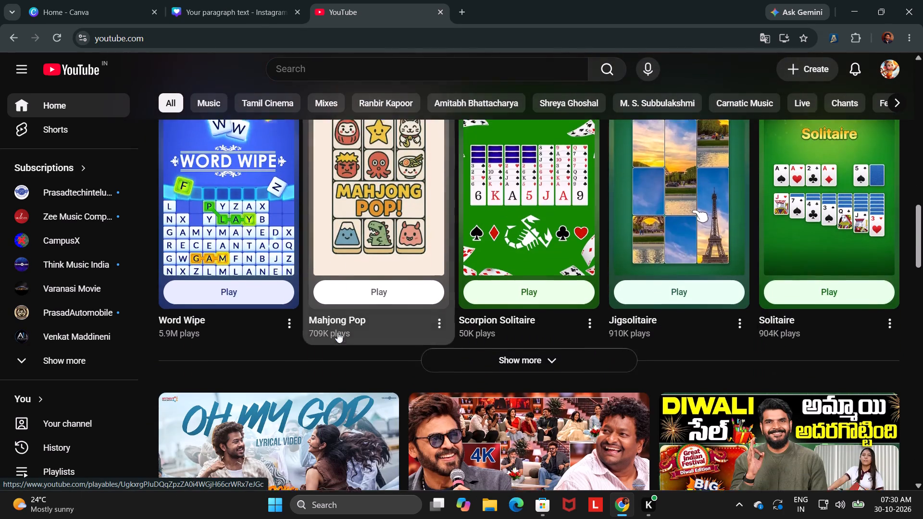
scroll(337, 332, "down", 2)
scroll(337, 332, "up", 2)
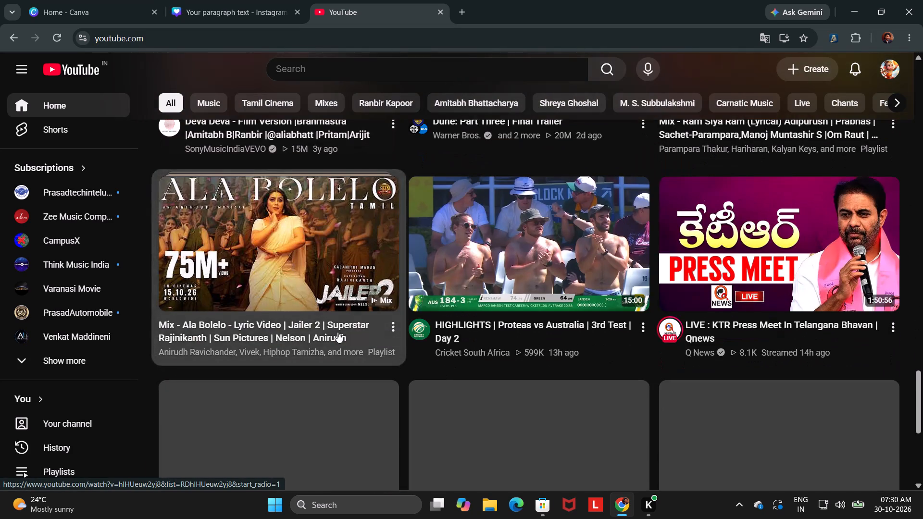
scroll(337, 332, "up", 12)
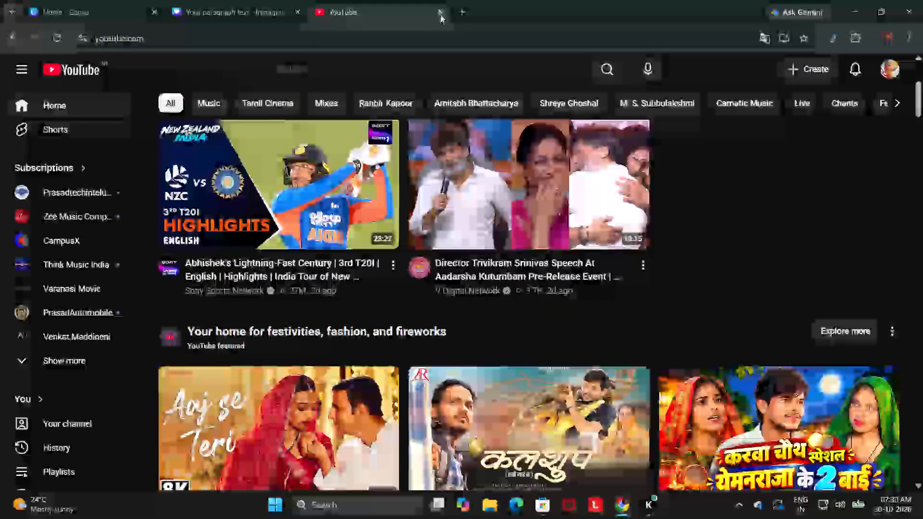
left_click(440, 13)
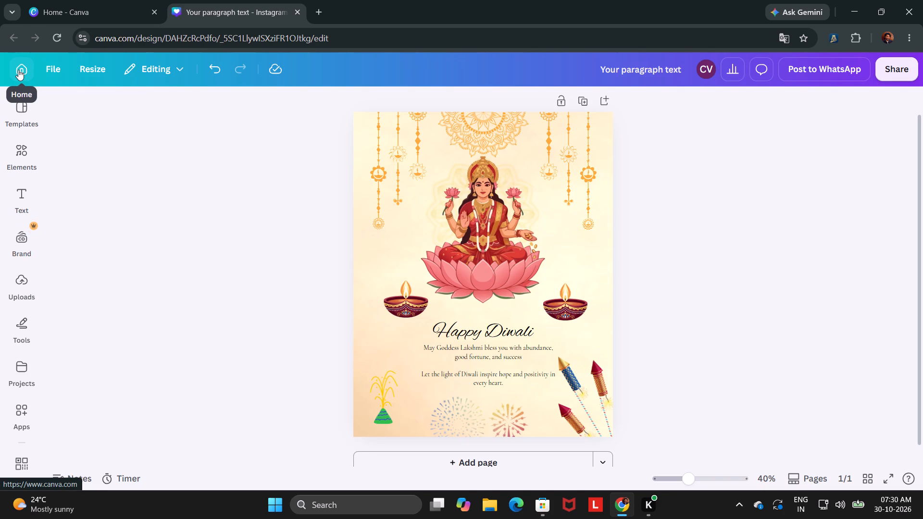
Leave the Diwali poster and return to the Canva home page.
left_click(18, 70)
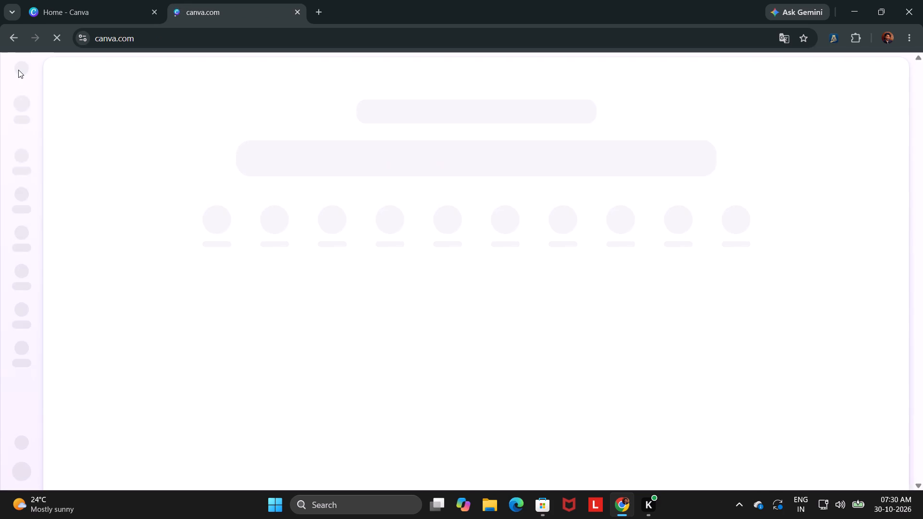